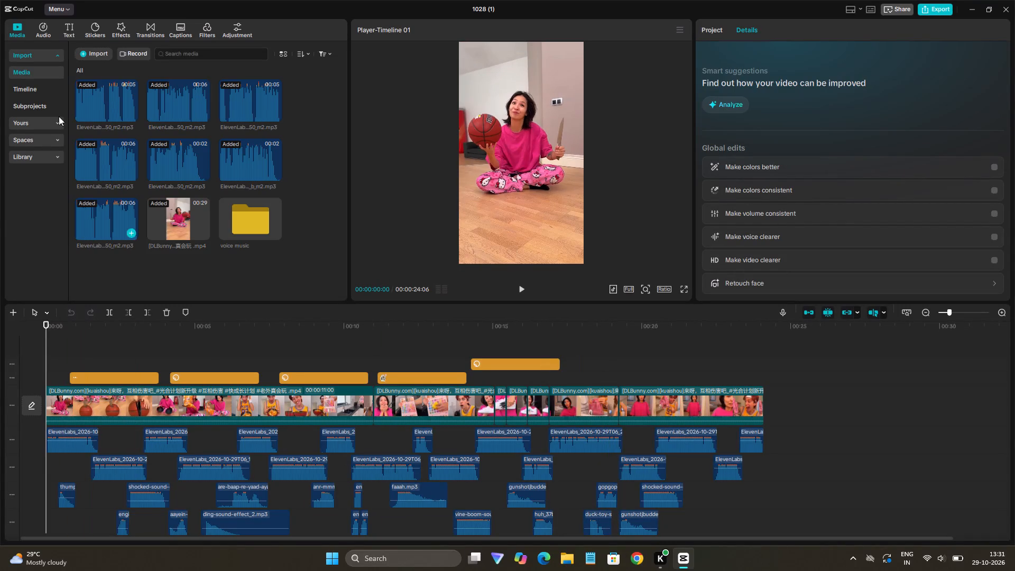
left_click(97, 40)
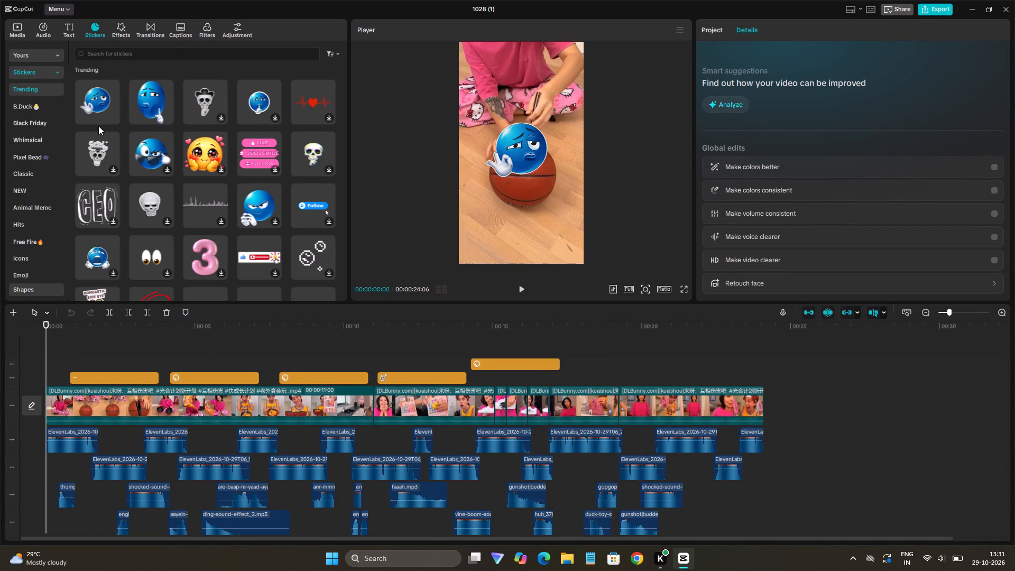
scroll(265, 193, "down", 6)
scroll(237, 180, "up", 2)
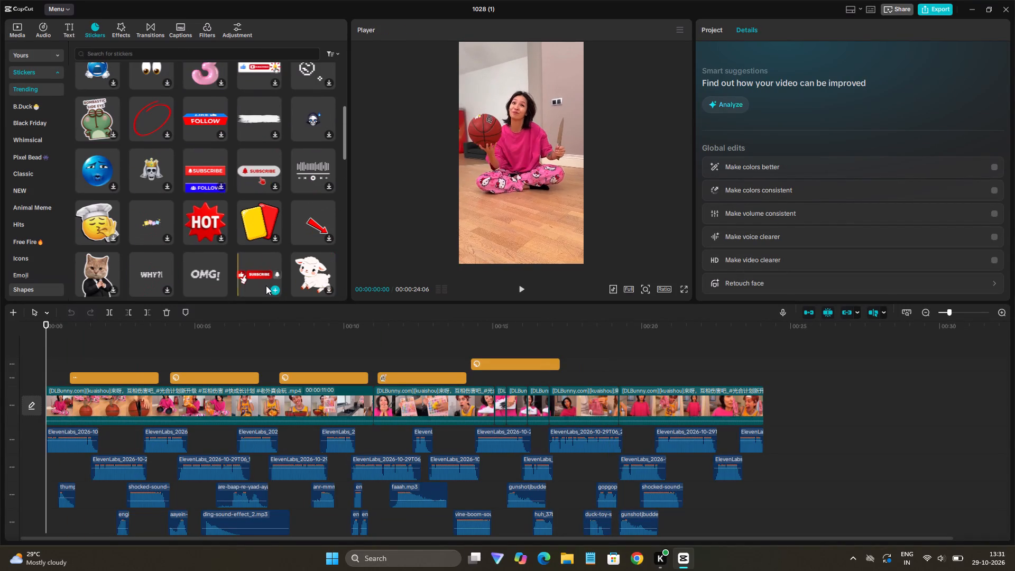
Search the audio library's music for "keyboard" and reload the results.
left_click(39, 36)
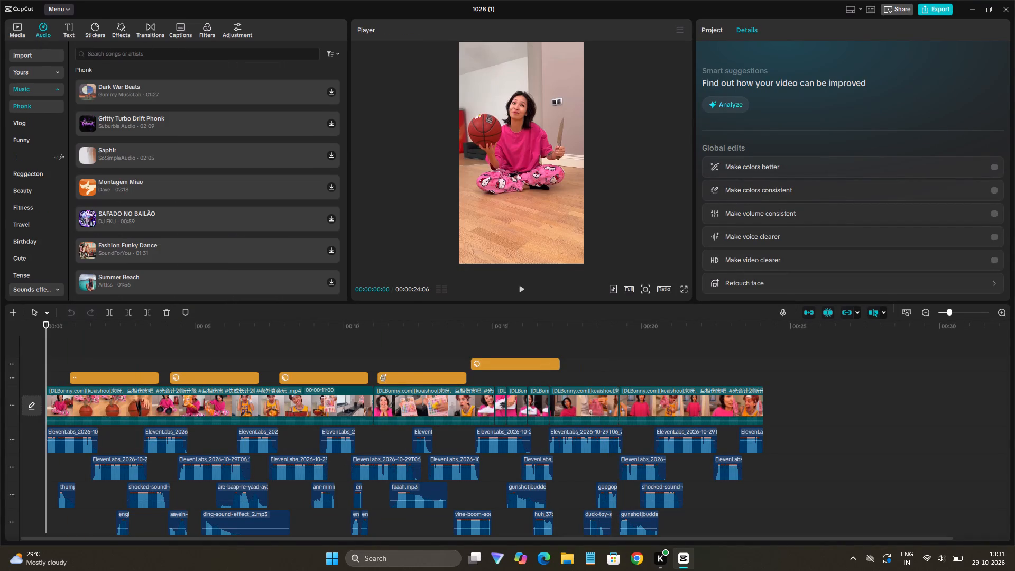
left_click(113, 54)
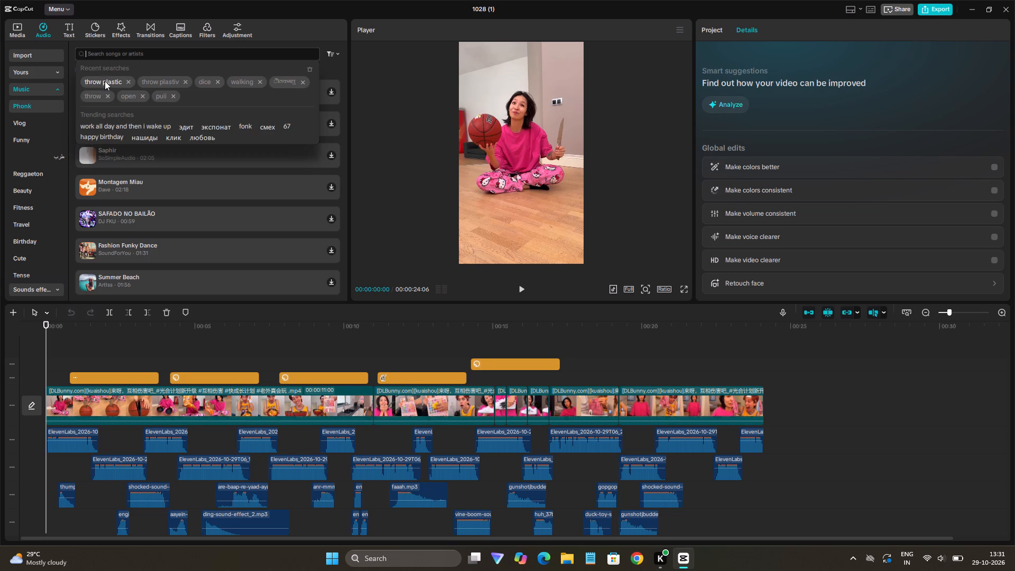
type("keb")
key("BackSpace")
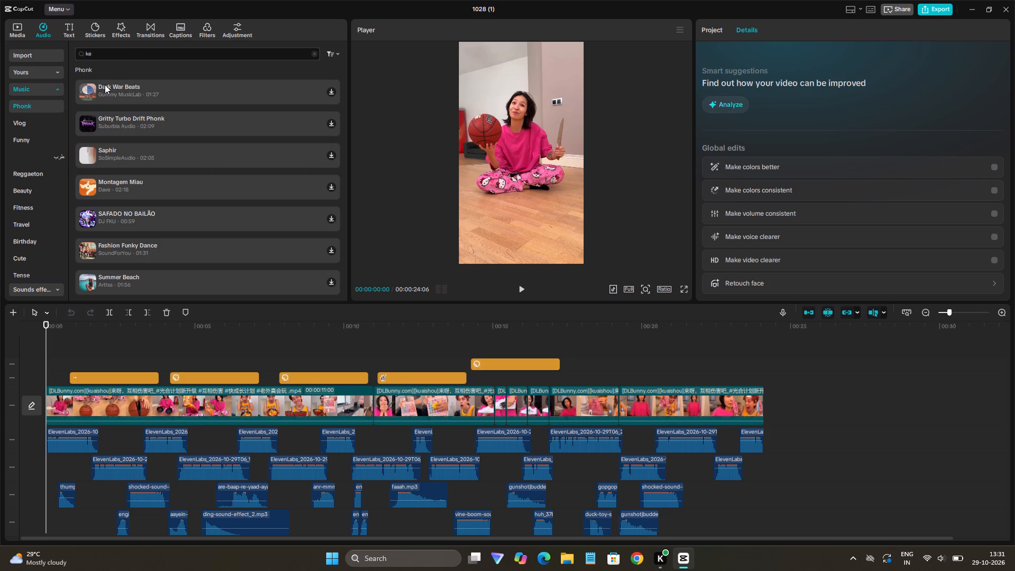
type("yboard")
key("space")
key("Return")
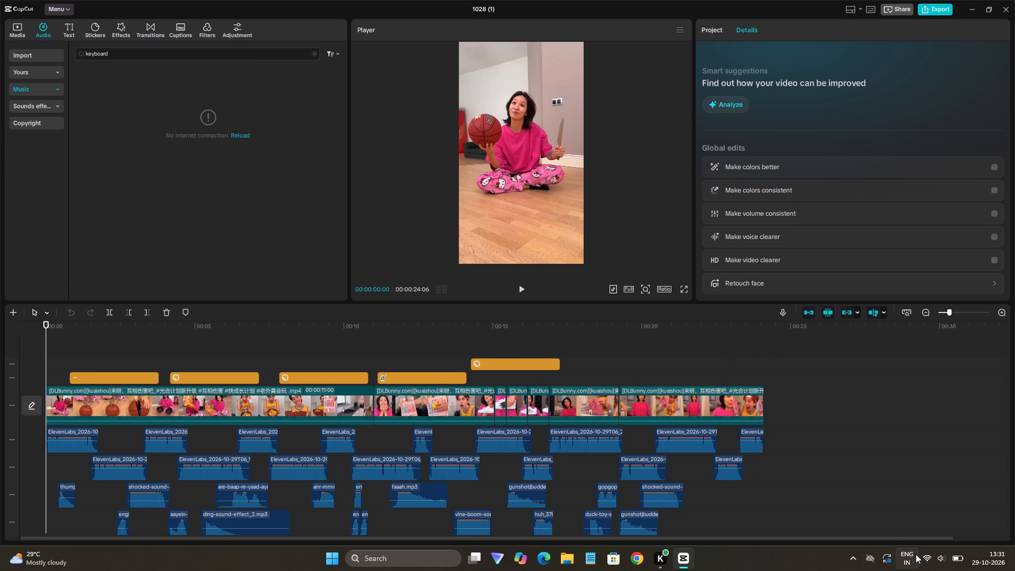
triple_click(242, 134)
double_click(242, 134)
Select the last sticker clip on the uppermost track and play the video from its start, at about 14 seconds.
left_click(103, 32)
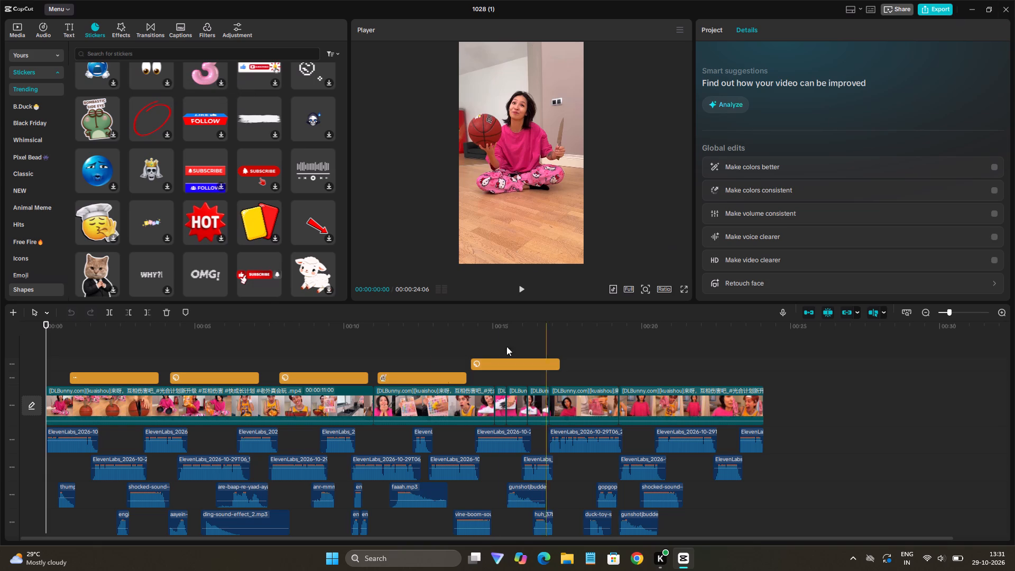
left_click(492, 364)
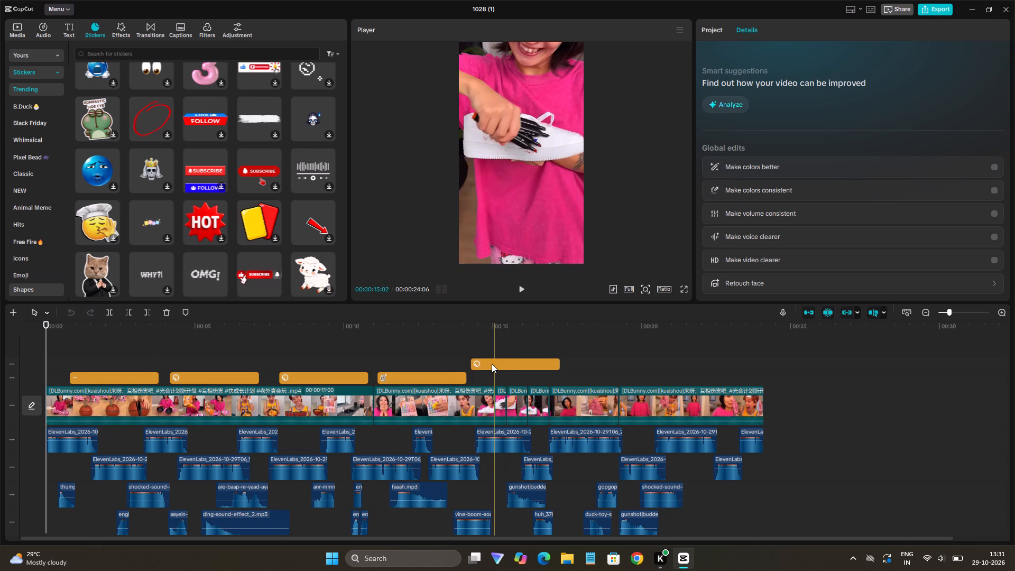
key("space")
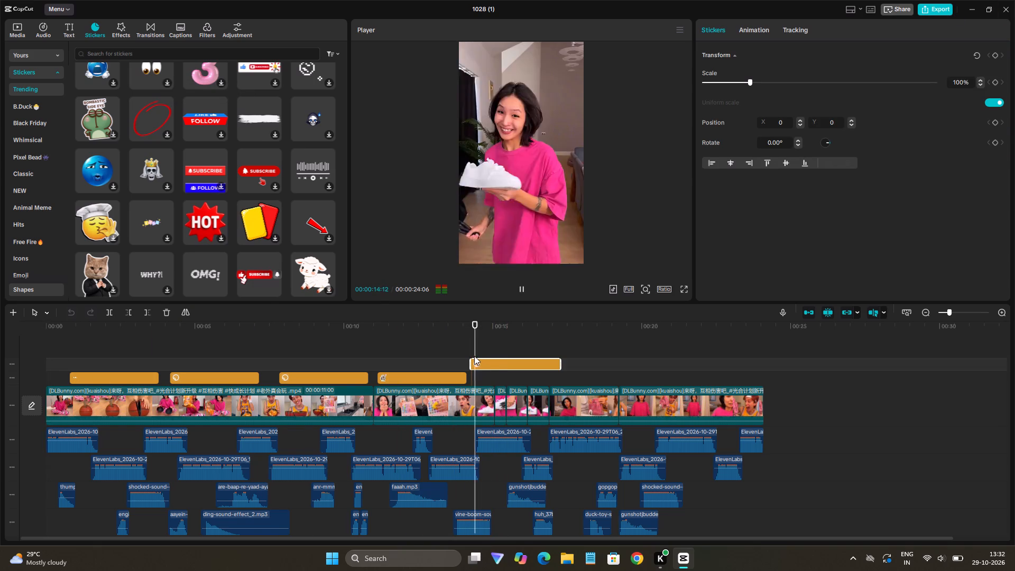
Play back the opening section of the video to check the OMG! sticker's timing against the footage.
key("space")
left_click(189, 361)
key("space")
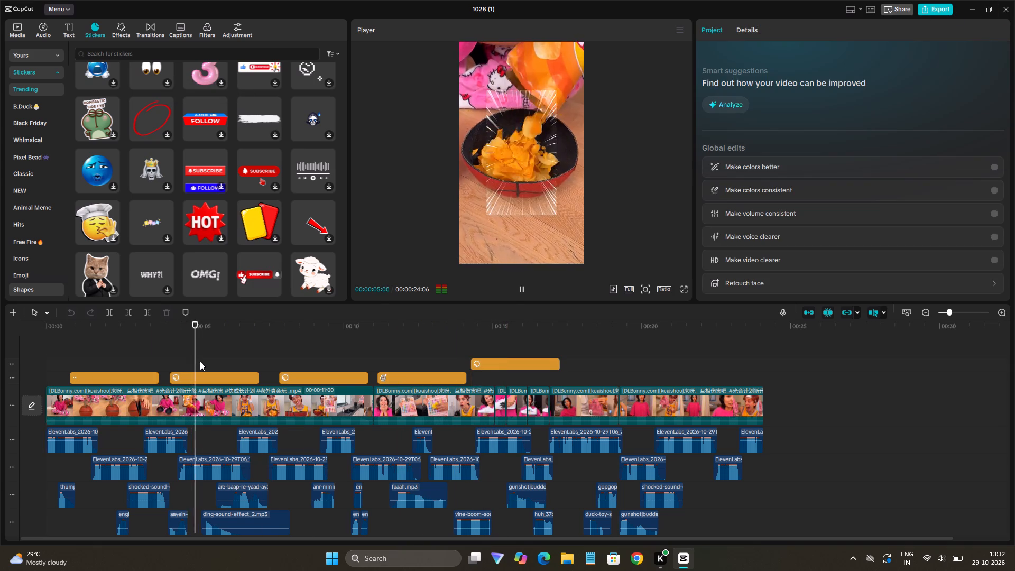
key("space")
left_click(53, 363)
key("space")
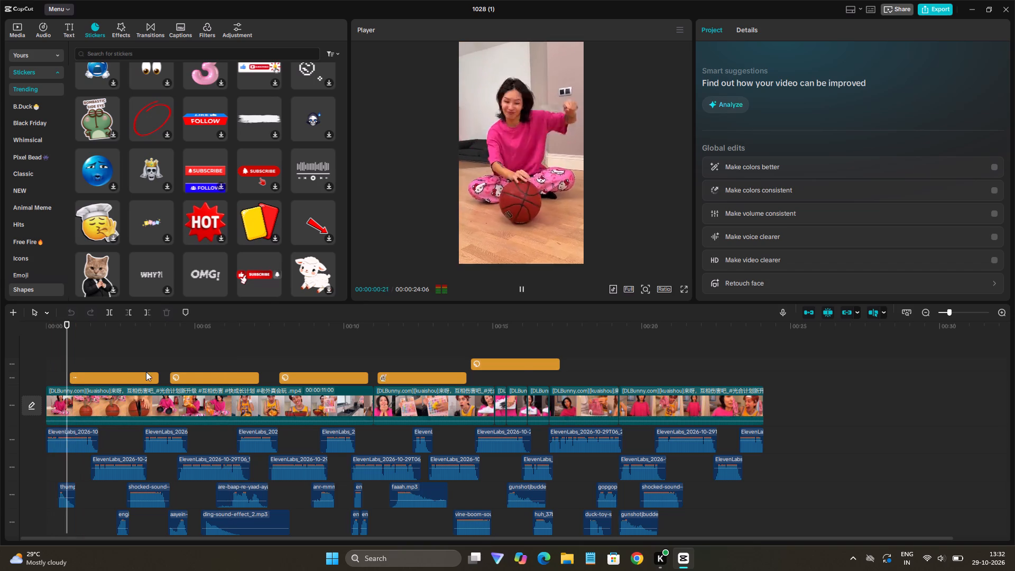
key("space")
left_click(525, 362)
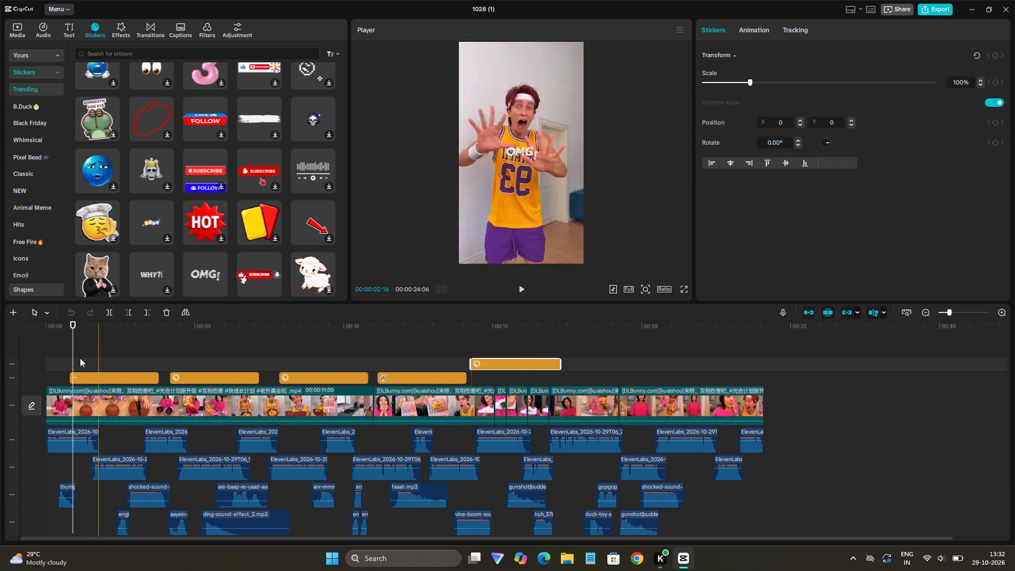
left_click(63, 359)
key("space")
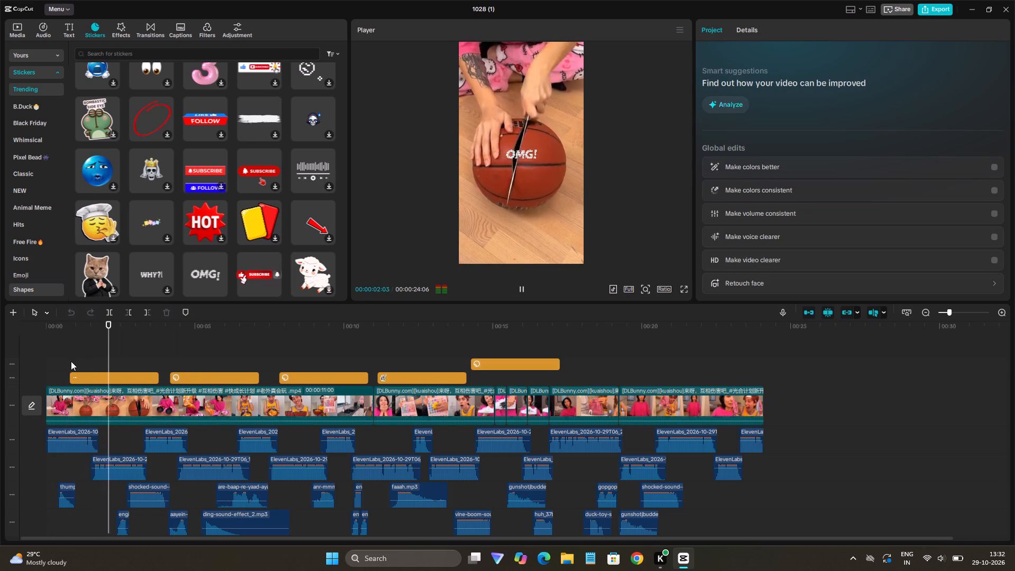
key("space")
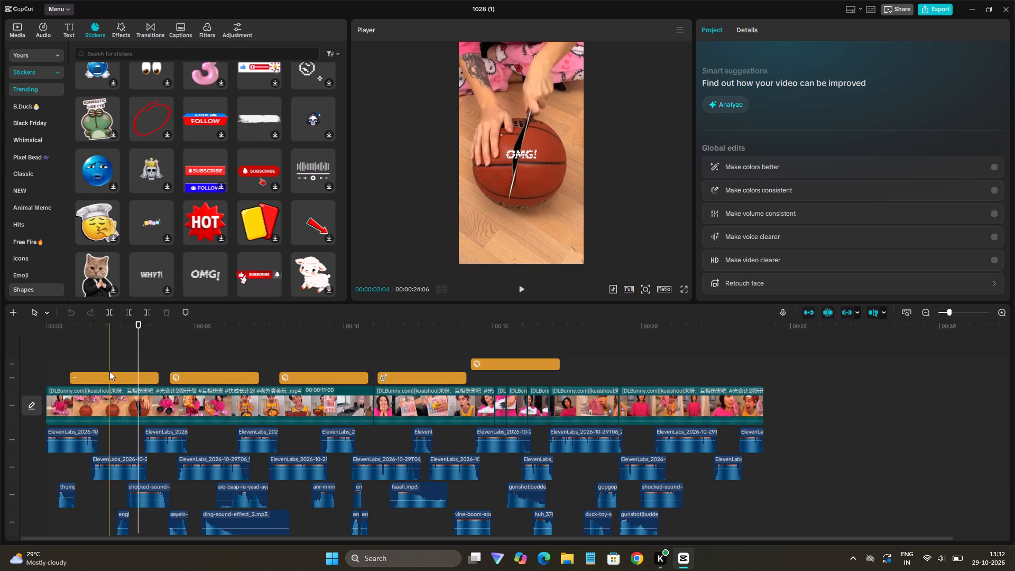
Trim the start of the OMG! sticker clip to 00:00:02:15, where the man in the yellow jersey appears.
left_click(98, 372)
left_click_drag(69, 380, 117, 392)
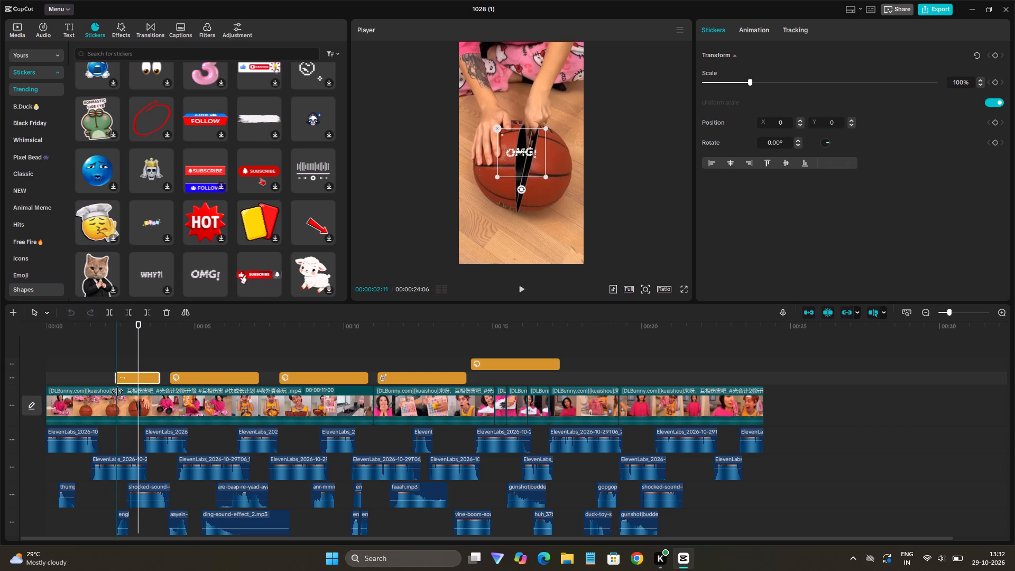
left_click_drag(117, 392, 122, 393)
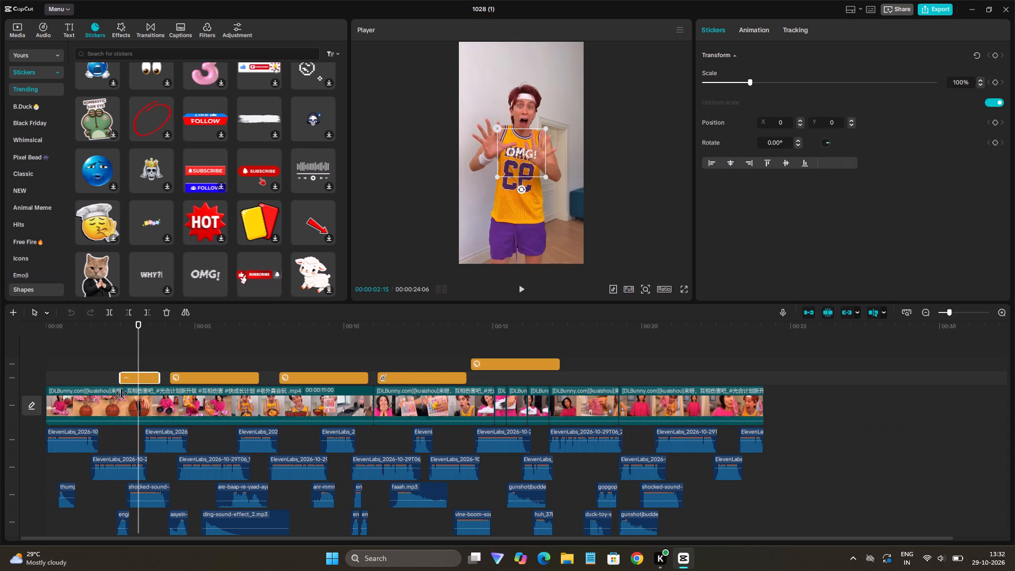
left_click_drag(122, 393, 122, 395)
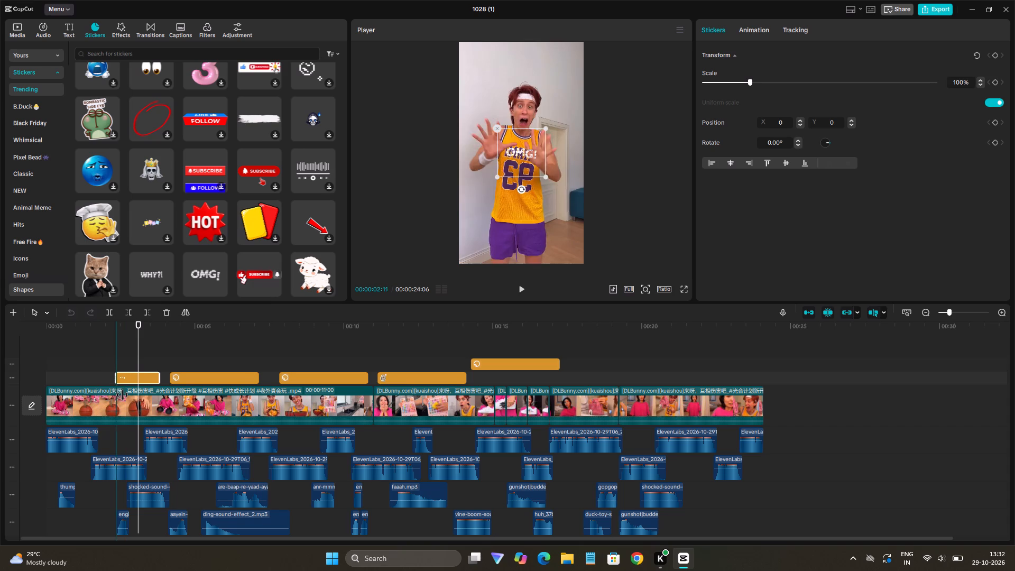
left_click_drag(122, 395, 121, 396)
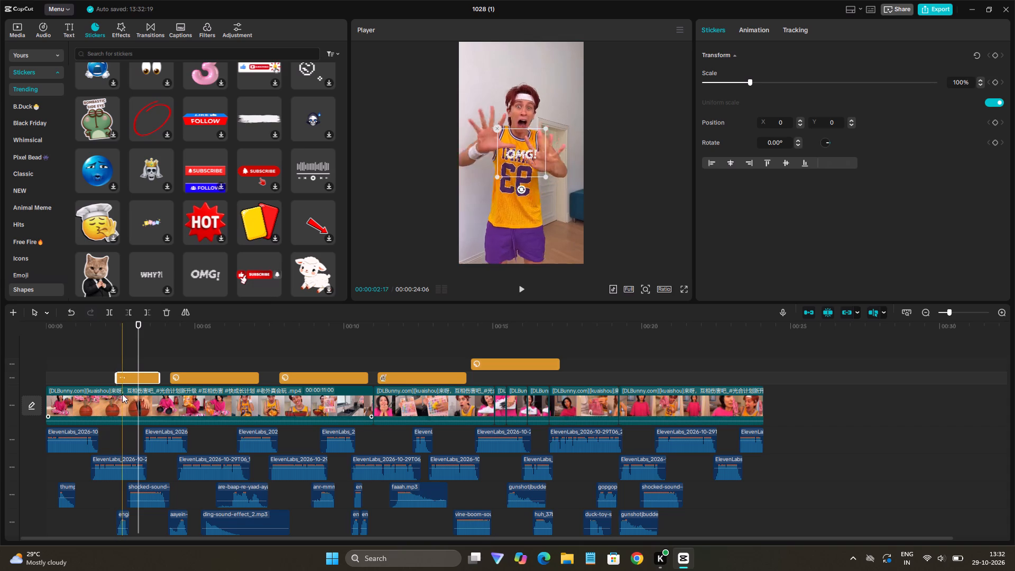
key("Right")
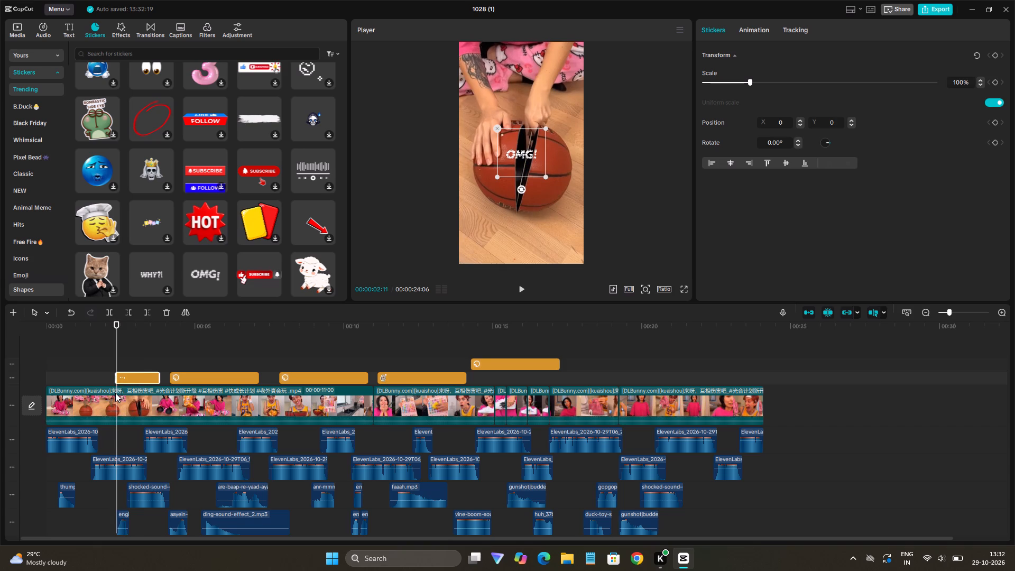
key("Right")
key("Right")
key("Right")
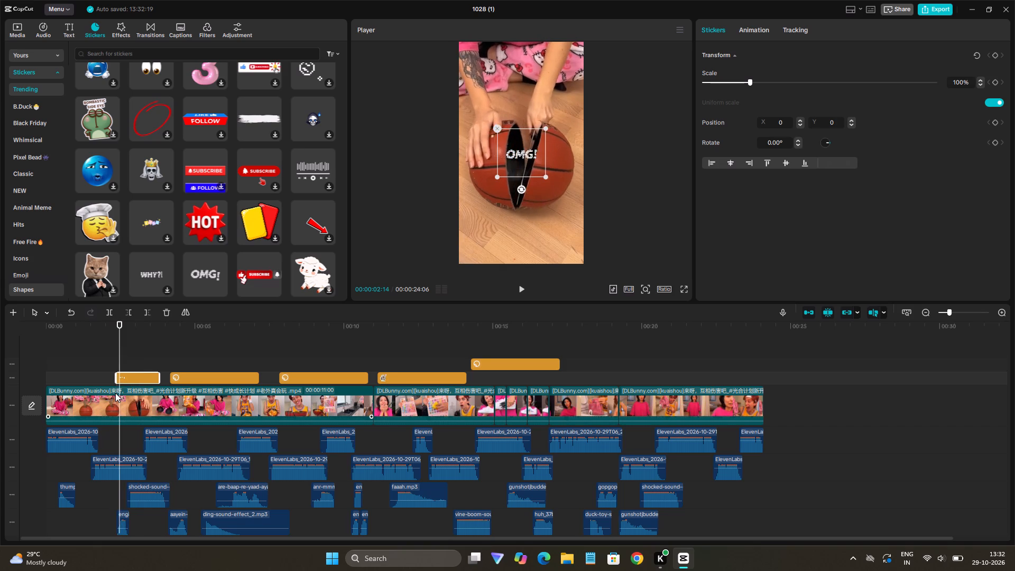
key("Right")
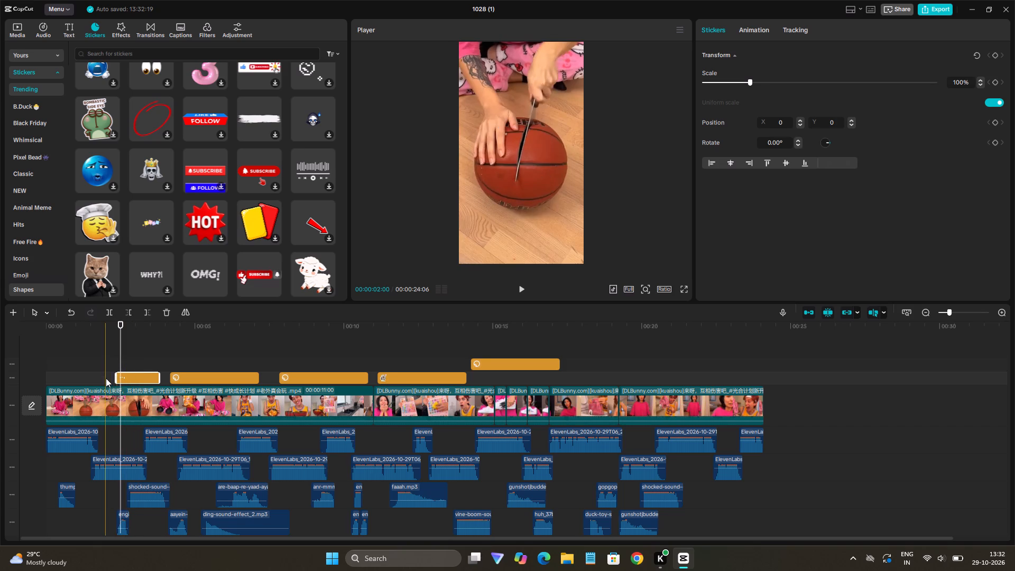
left_click_drag(115, 377, 119, 386)
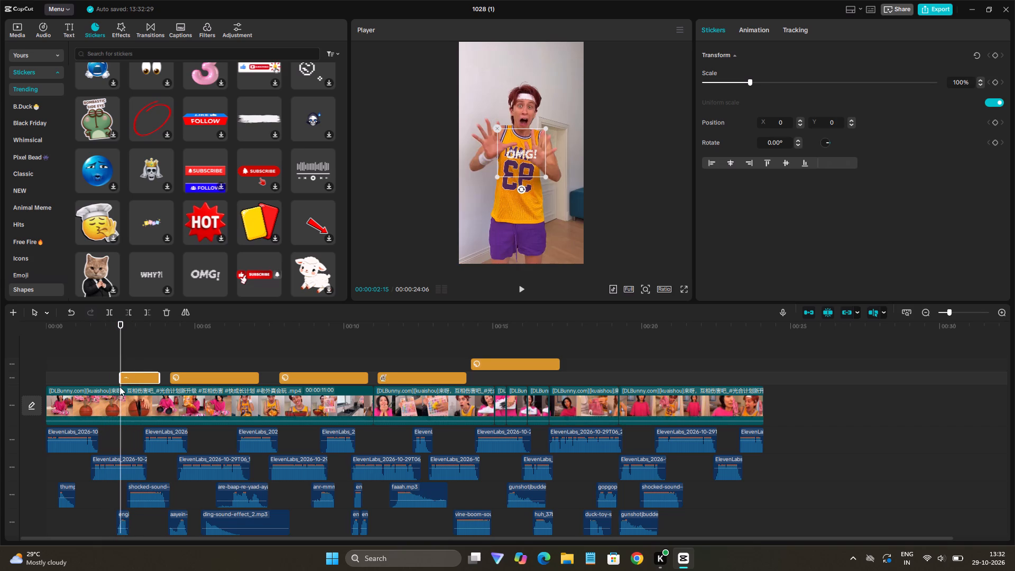
Trim the end of the OMG! sticker clip to about 00:00:03:03, where the yellow-jersey shot ends, and play back the trimmed section.
key("Right")
key("Right")
key("Right")
key("Right")
key("Right")
key("Right")
key("Right")
key("Right")
key("Right")
key("Right")
key("Right")
key("Right")
key("Right")
key("Right")
key("Right")
key("Right")
key("Right")
key("Right")
key("Right")
key("Right")
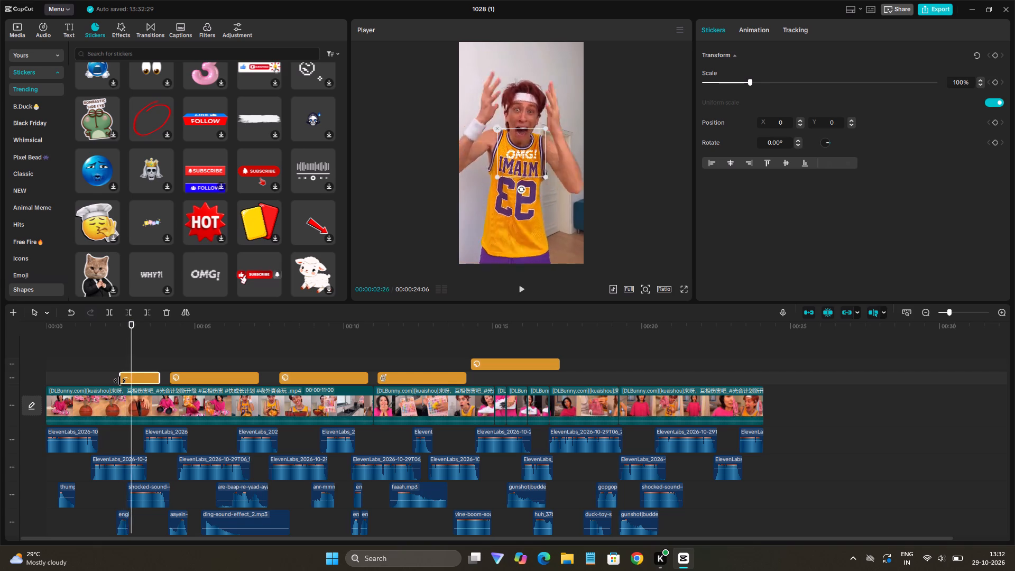
key("Left")
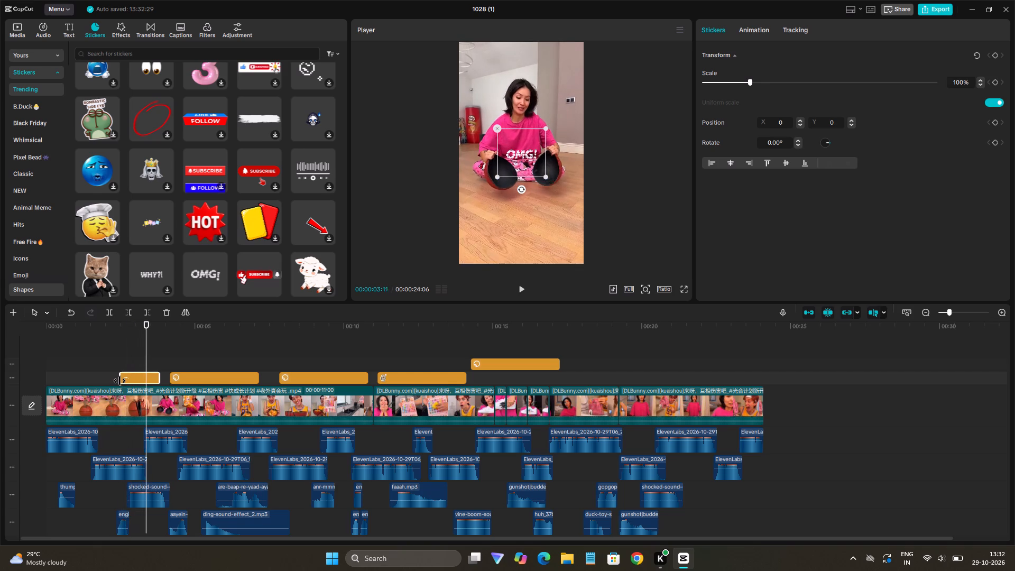
key("Left")
key("Left")
key("Left")
key("Left")
key("Left")
key("Left")
key("Left")
key("Left")
key("Left")
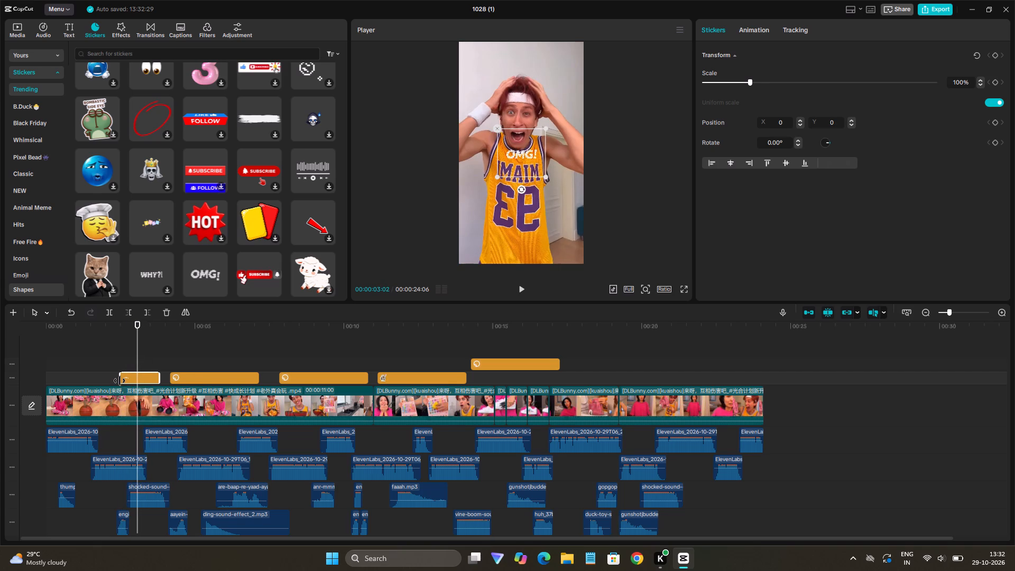
key("Right")
key("Right")
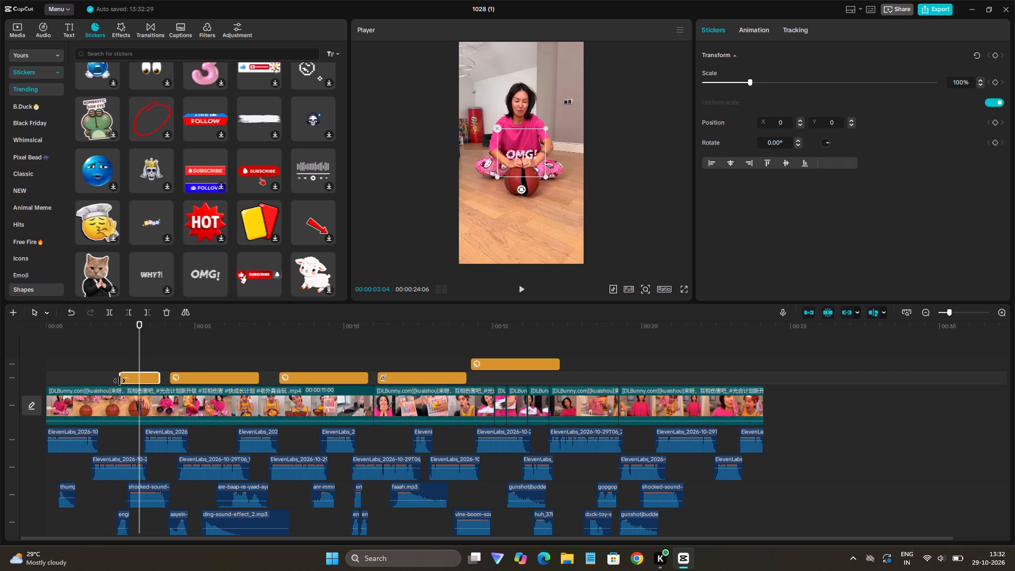
key("Left")
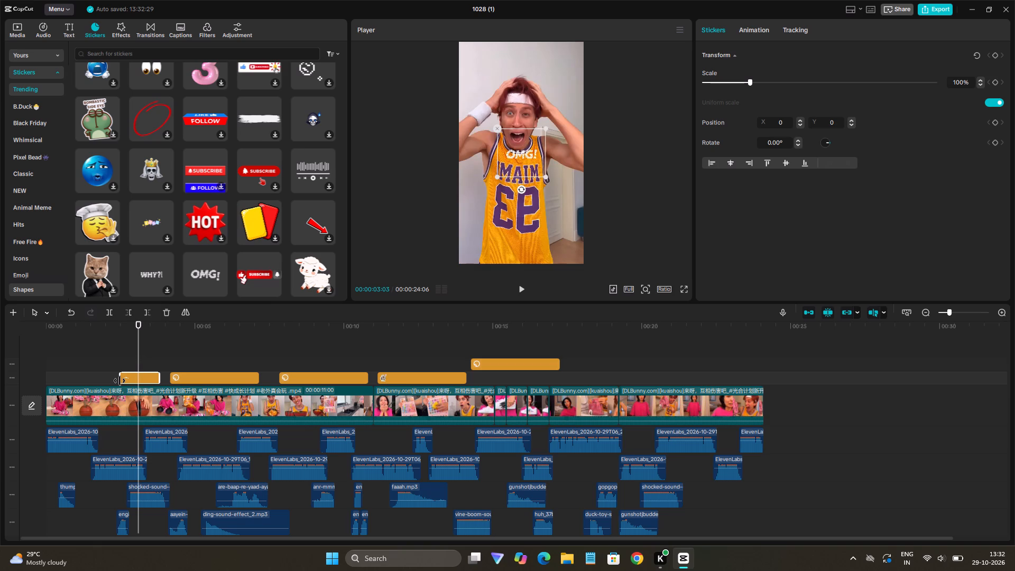
left_click_drag(160, 381, 152, 386)
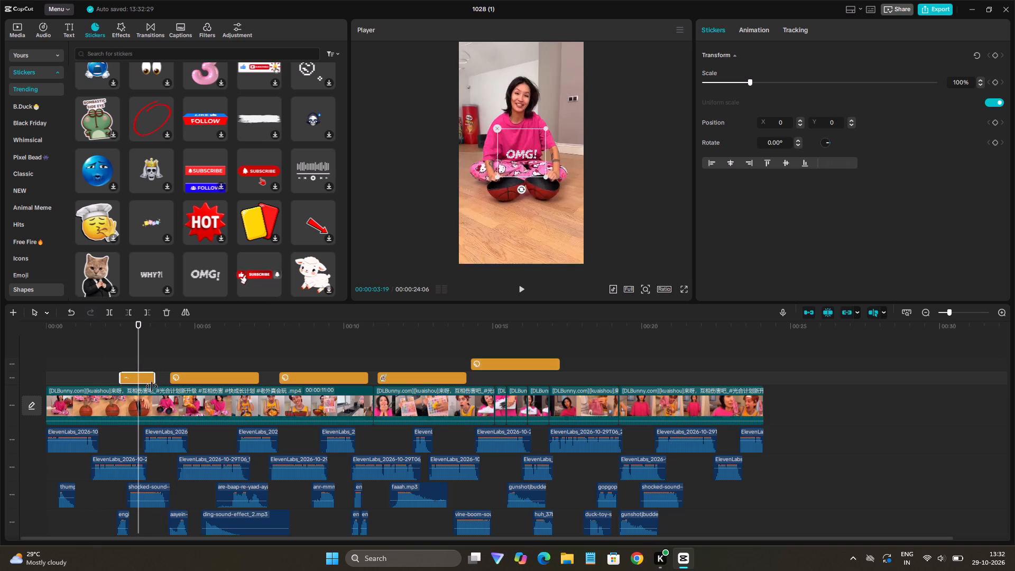
left_click_drag(152, 386, 141, 390)
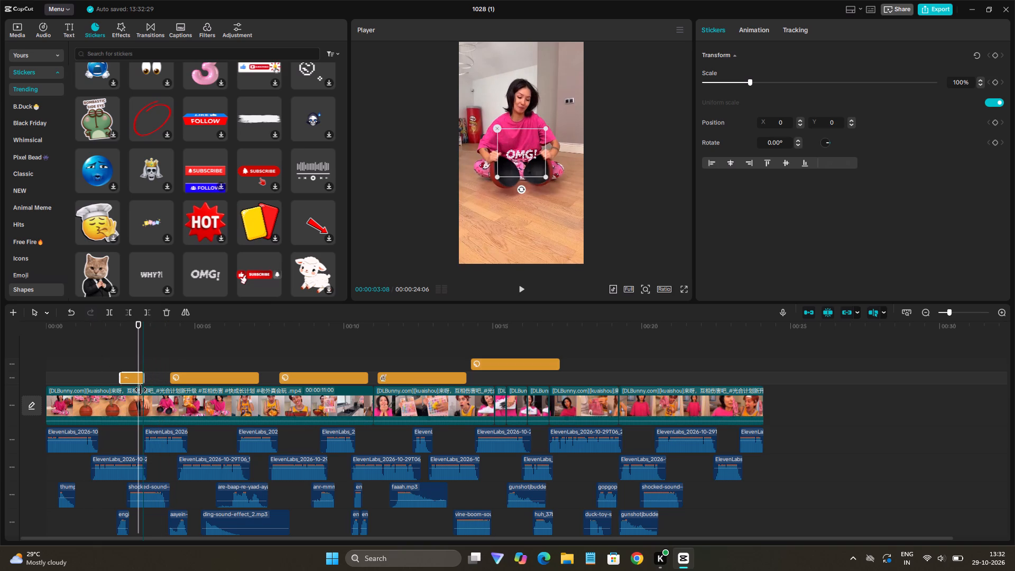
left_click_drag(141, 390, 139, 392)
left_click(107, 362)
key("space")
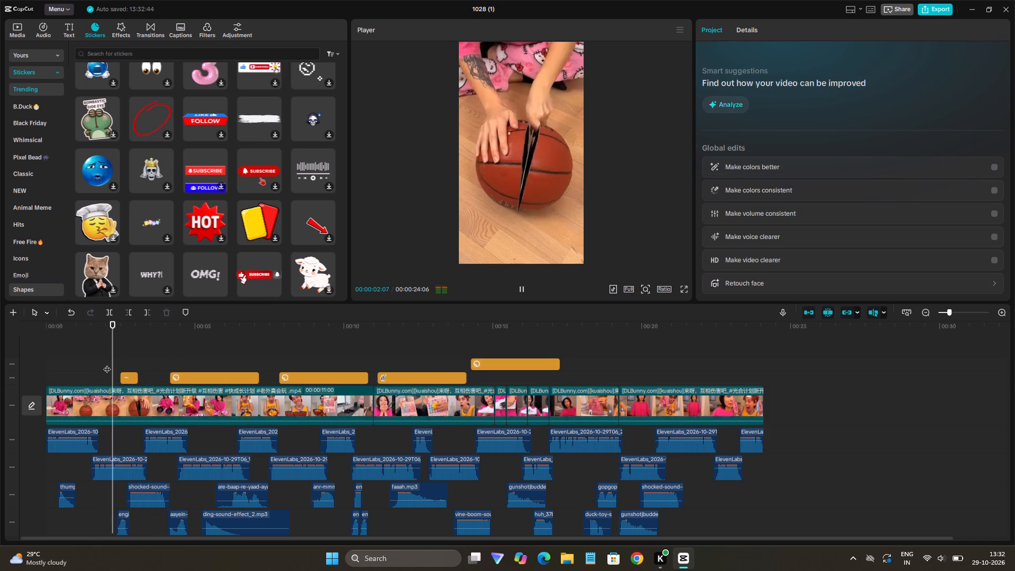
key("space")
Enlarge the OMG! sticker to about 151%, move it above the man's head to about X 444, Y 1495, and preview it.
left_click(134, 377)
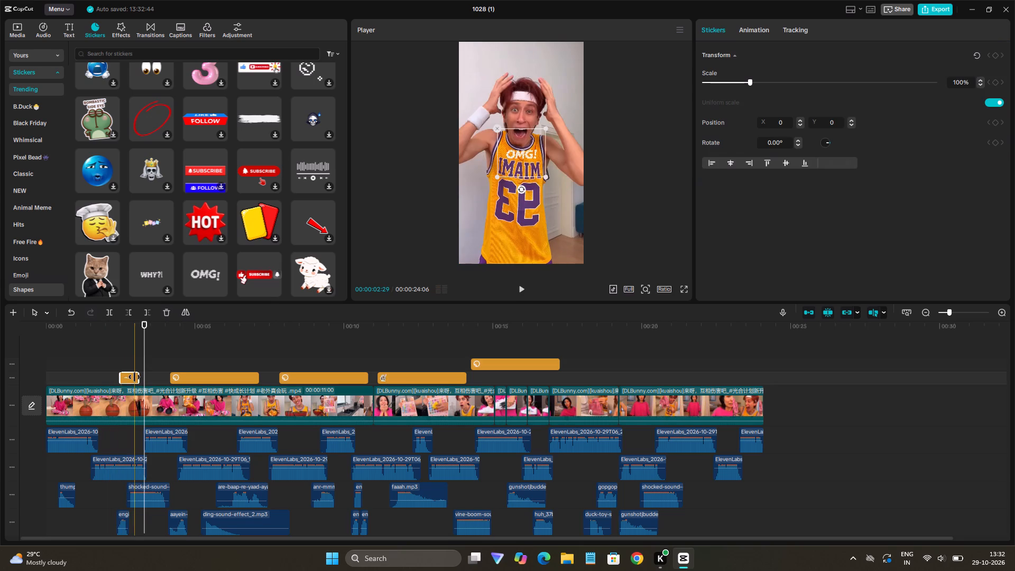
left_click(128, 380)
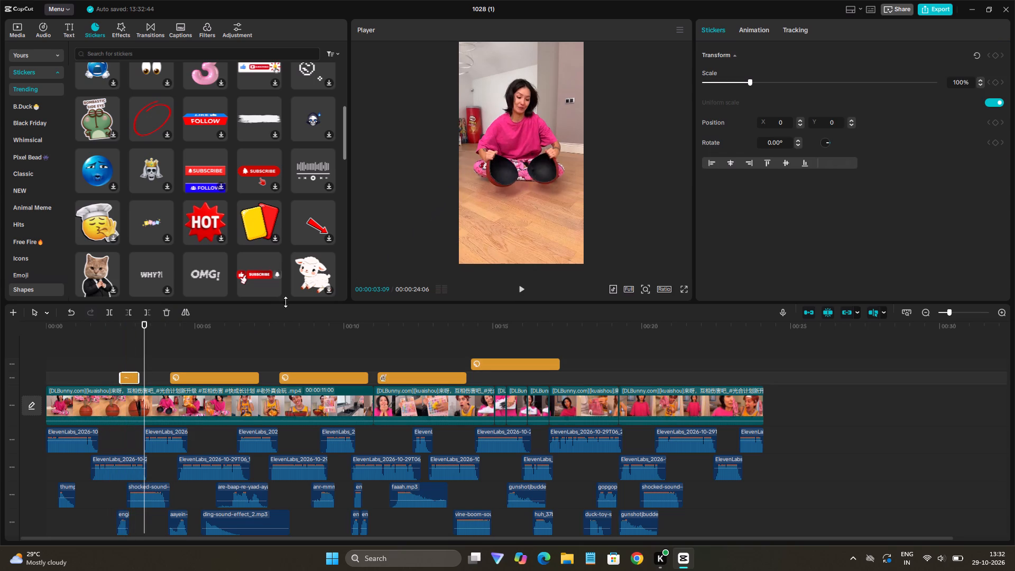
left_click(131, 363)
left_click(132, 373)
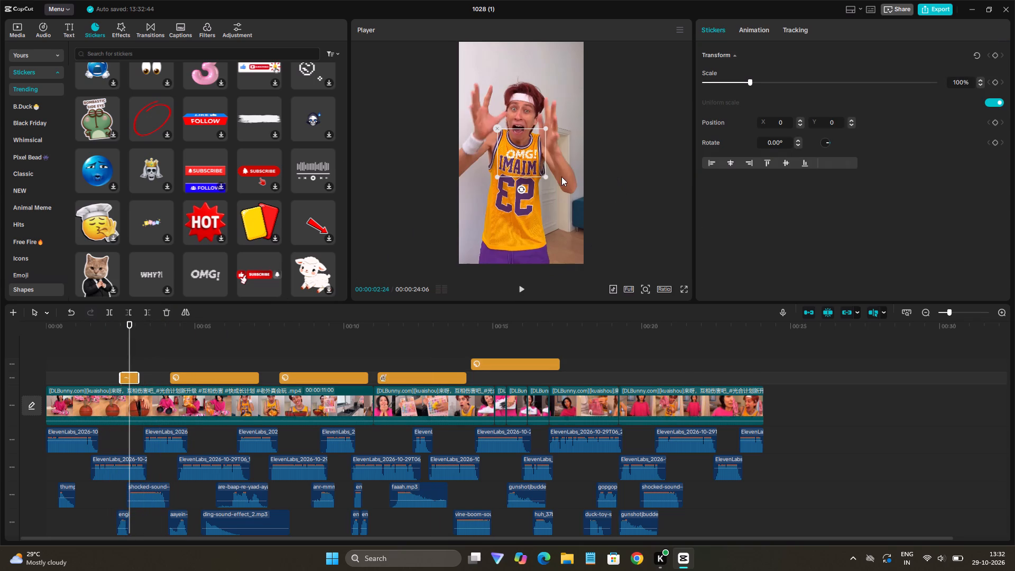
left_click_drag(541, 177, 565, 190)
left_click_drag(528, 167, 528, 166)
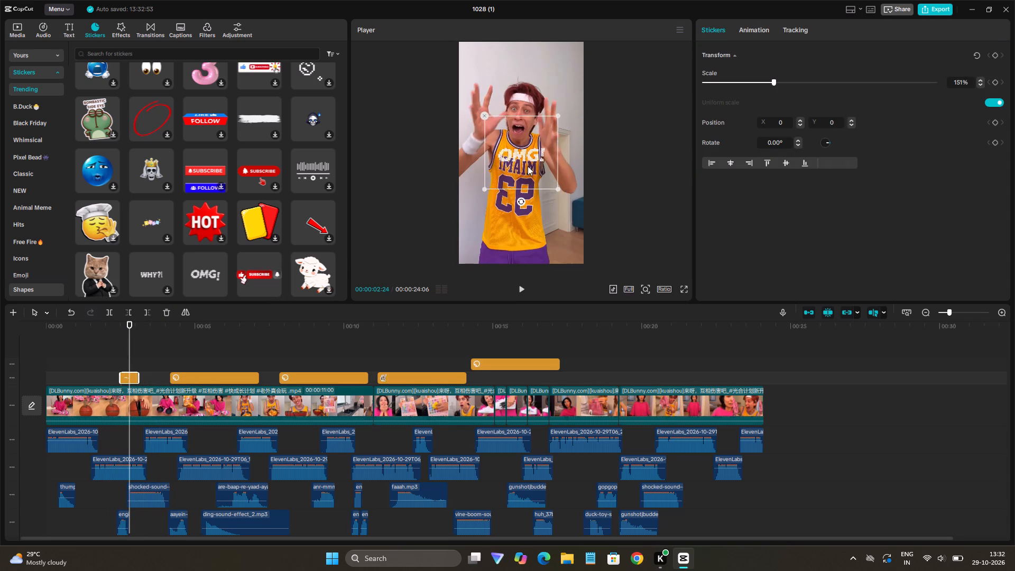
left_click_drag(528, 166, 537, 74)
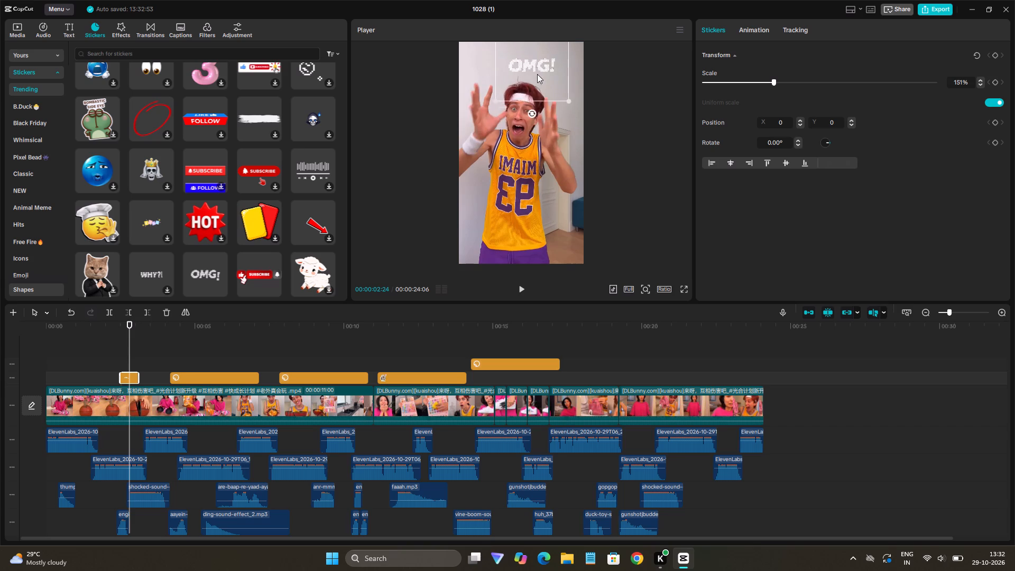
left_click_drag(537, 74, 555, 80)
left_click(110, 353)
key("space")
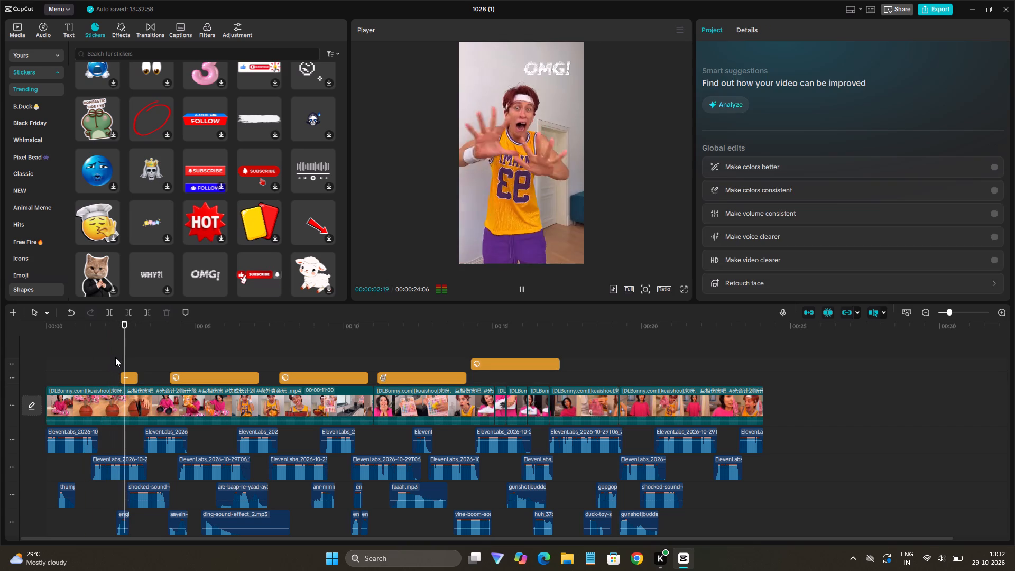
key("space")
Add a keyframe for all Transform properties at 00:00:02:15, the start of the OMG! sticker clip.
left_click(126, 380)
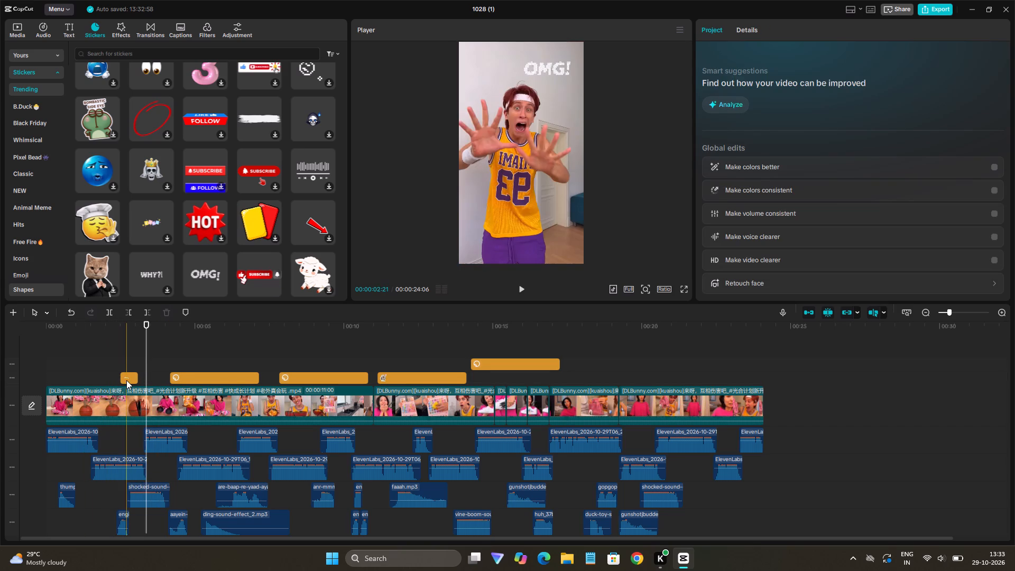
left_click(131, 363)
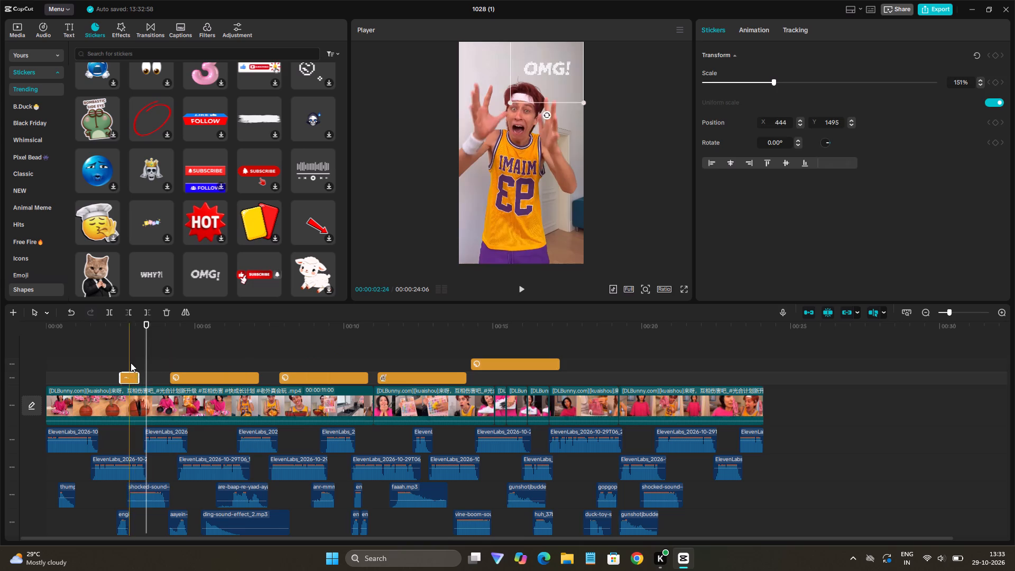
left_click(130, 375)
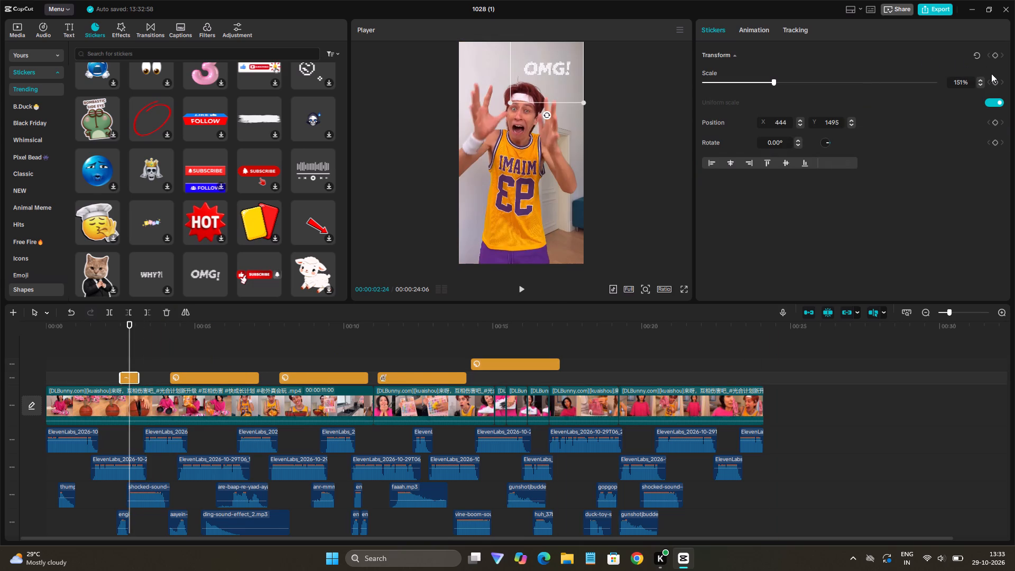
left_click_drag(128, 364, 122, 368)
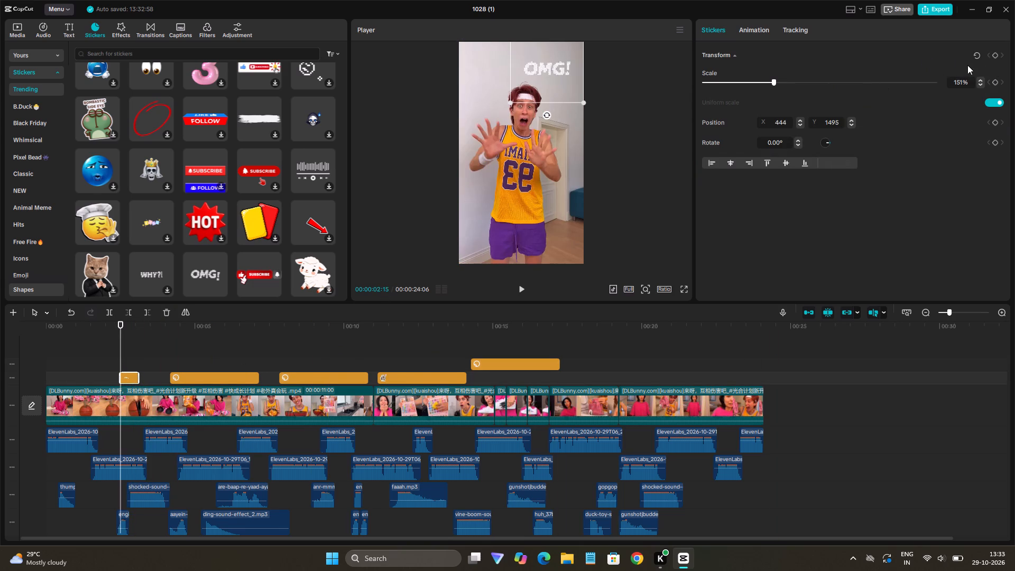
left_click(995, 54)
Add a keyframe for all Transform properties at 00:00:03:02, just before the end of the OMG! sticker clip.
left_click_drag(123, 354, 137, 356)
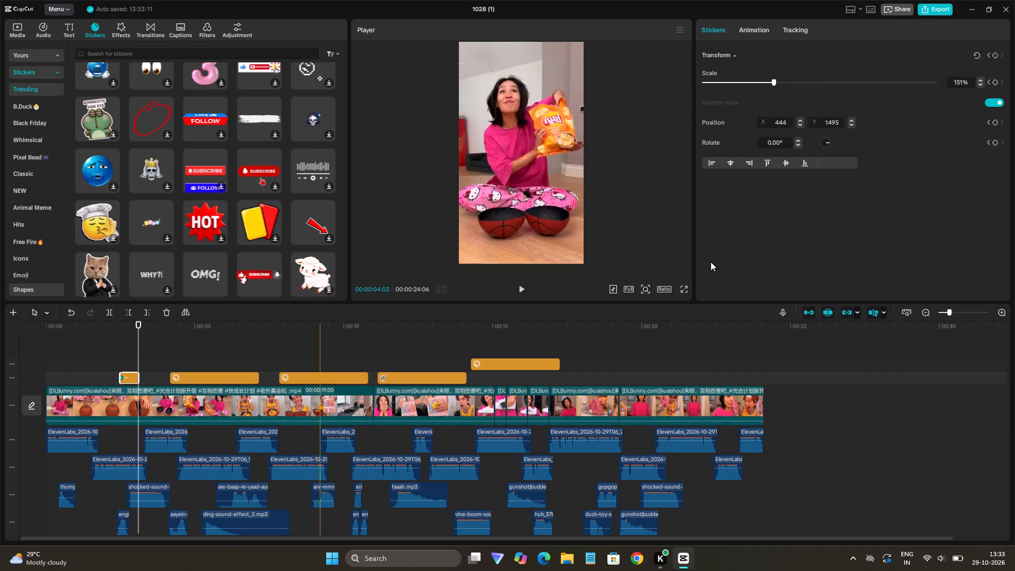
left_click(989, 59)
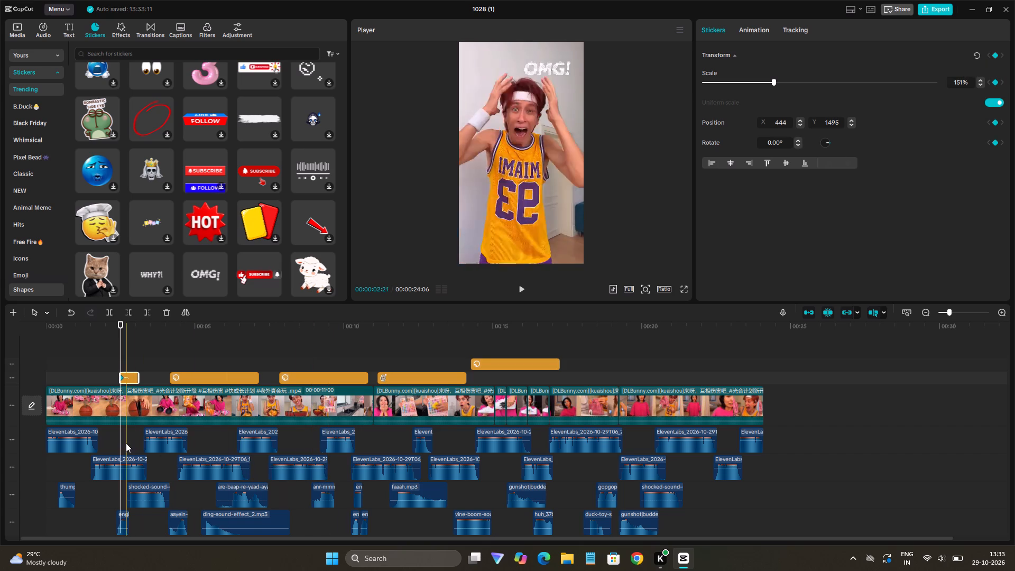
left_click(136, 382)
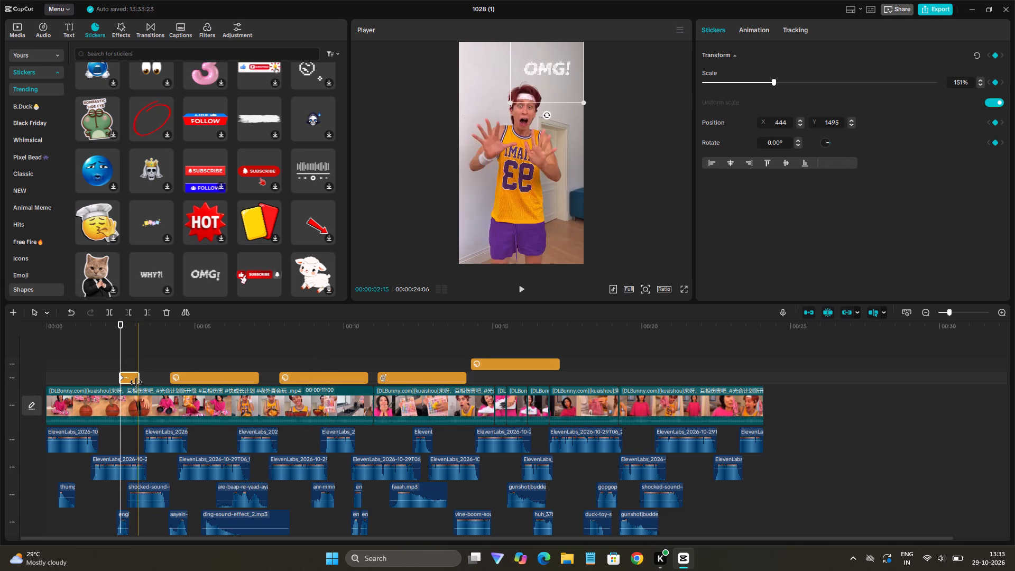
left_click_drag(121, 366, 130, 367)
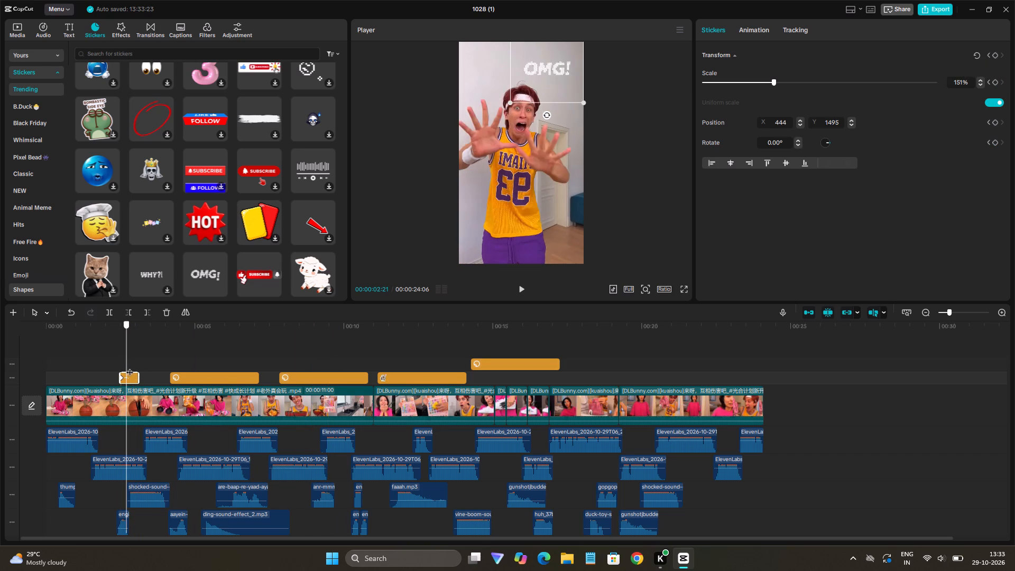
left_click_drag(130, 367, 134, 383)
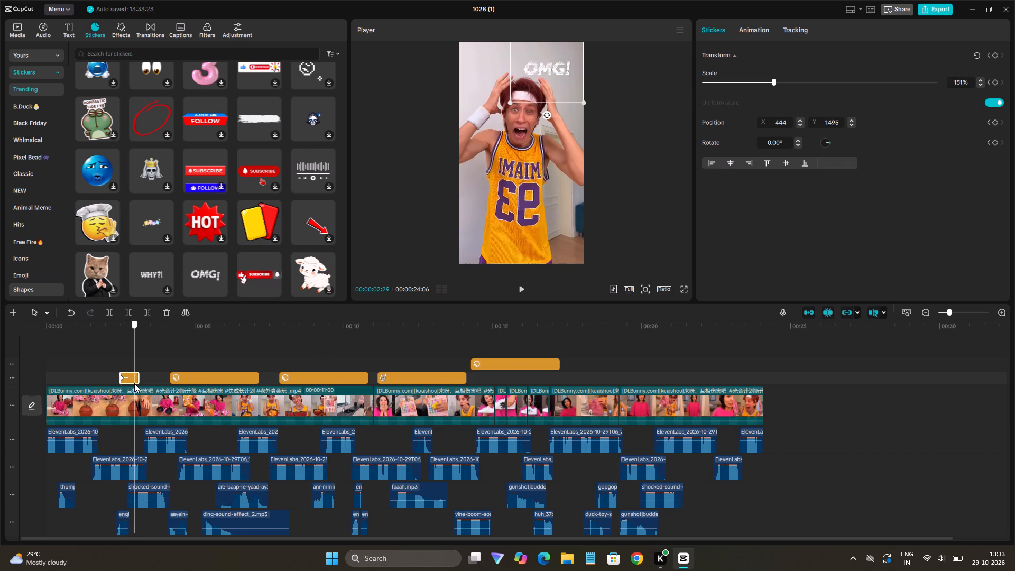
left_click_drag(134, 383, 135, 386)
left_click_drag(135, 386, 135, 391)
left_click_drag(135, 391, 136, 392)
key("Left")
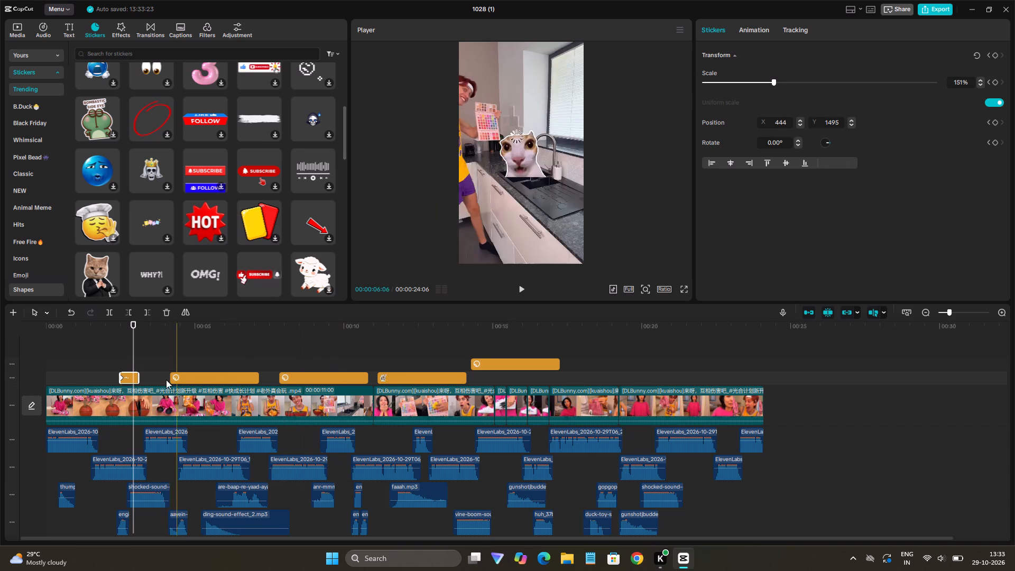
scroll(156, 420, "up", 19)
scroll(190, 419, "up", 14, "ctrl")
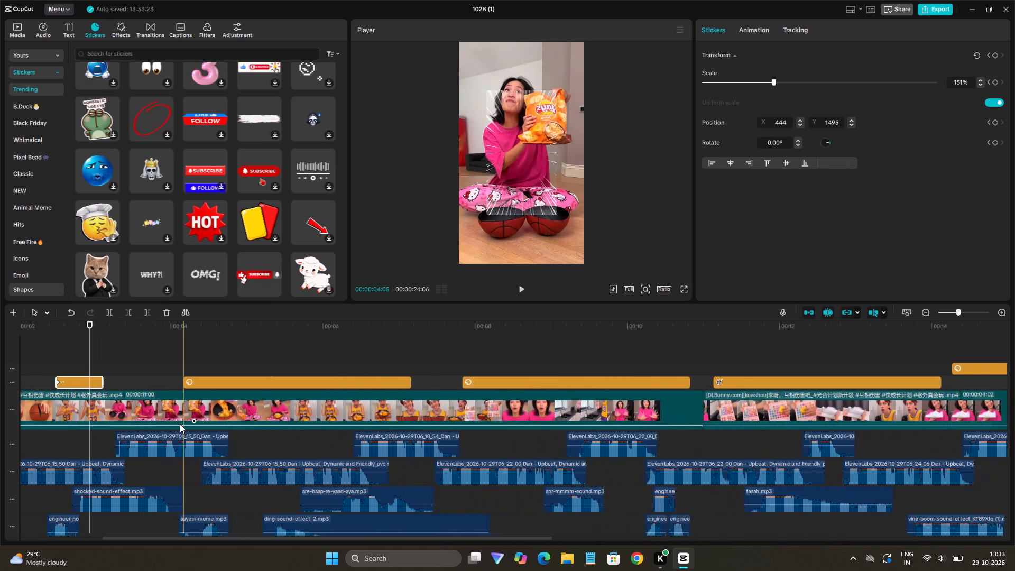
left_click(88, 369)
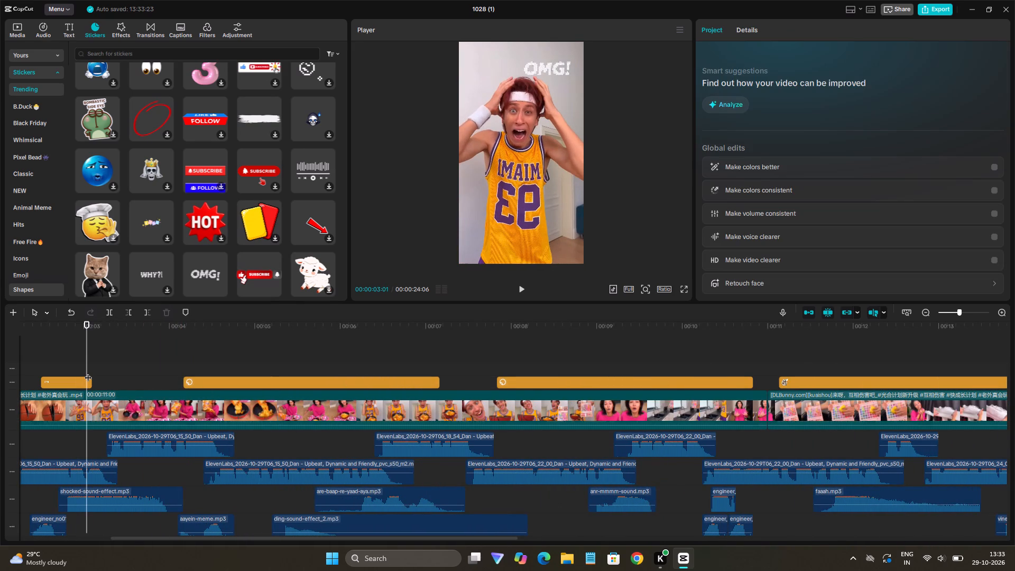
left_click(88, 372)
left_click(86, 377)
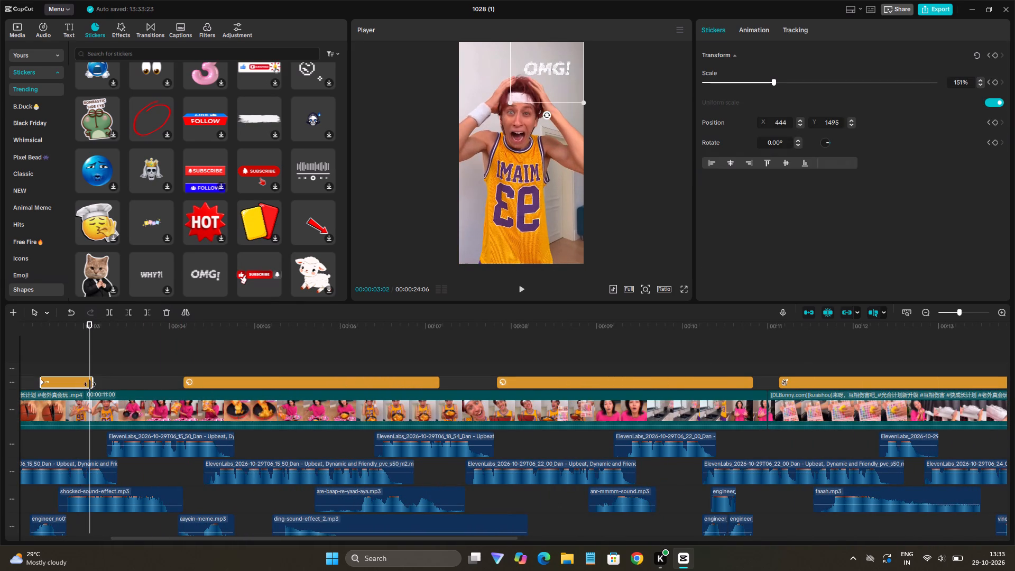
left_click(991, 56)
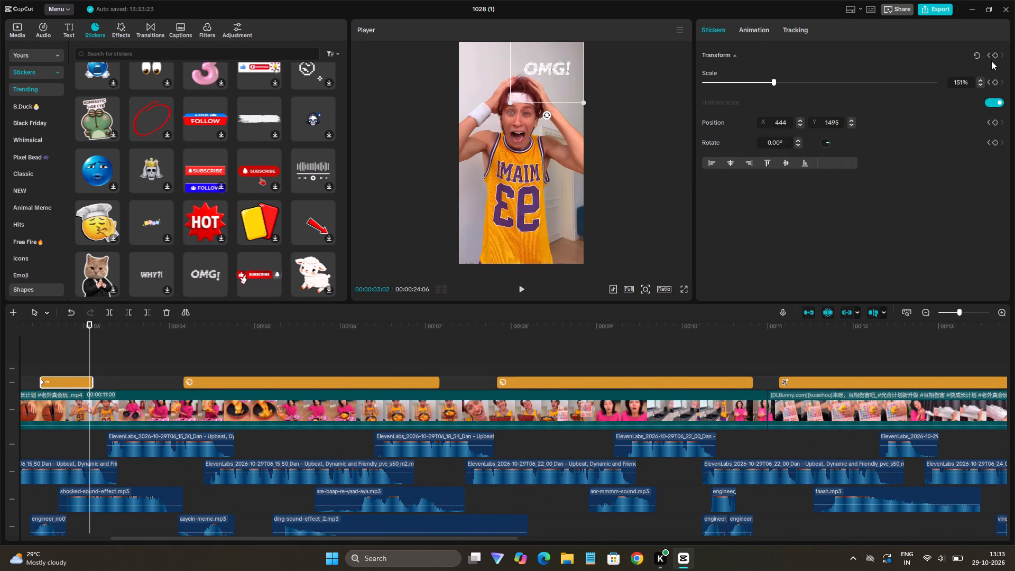
left_click(994, 57)
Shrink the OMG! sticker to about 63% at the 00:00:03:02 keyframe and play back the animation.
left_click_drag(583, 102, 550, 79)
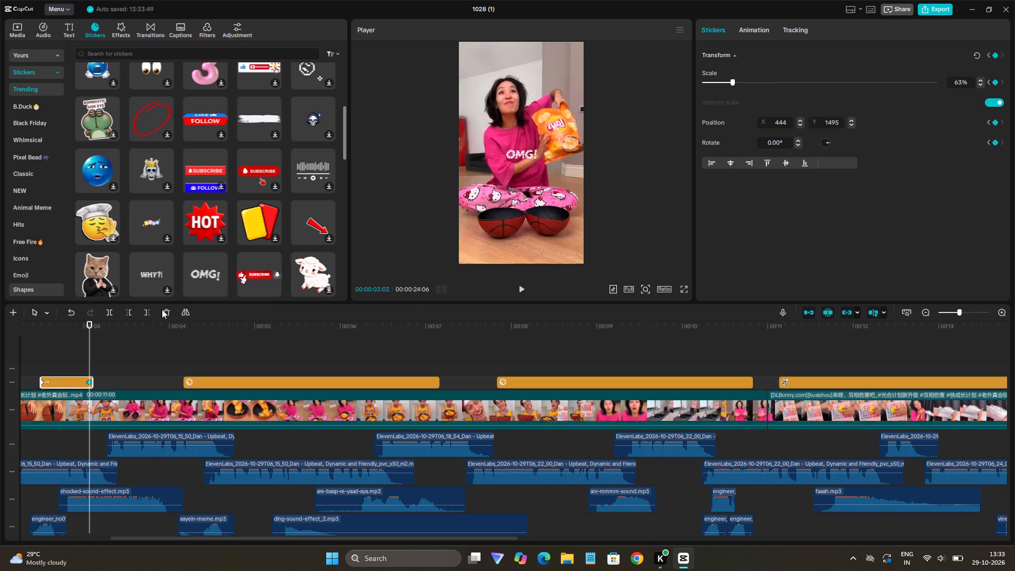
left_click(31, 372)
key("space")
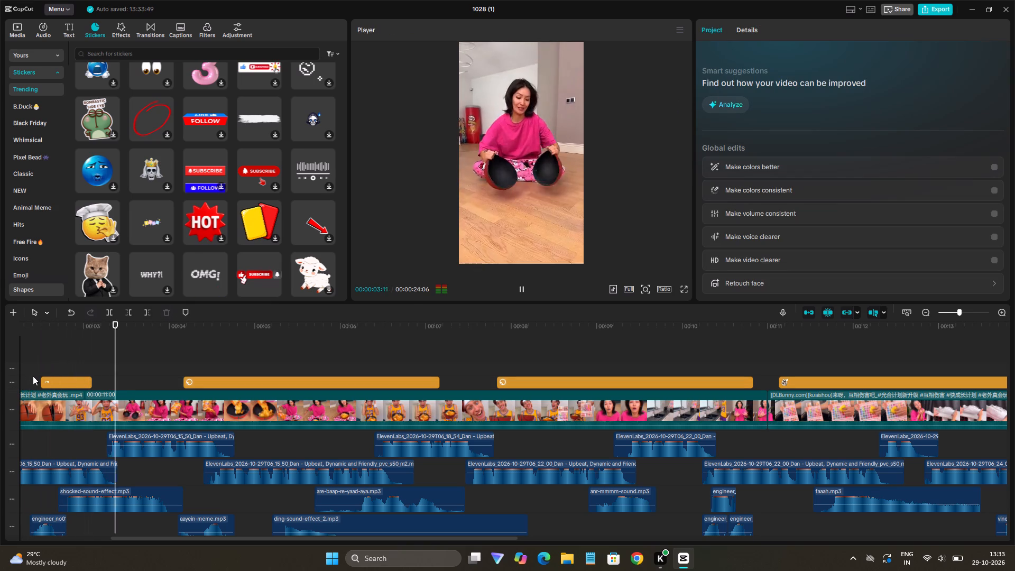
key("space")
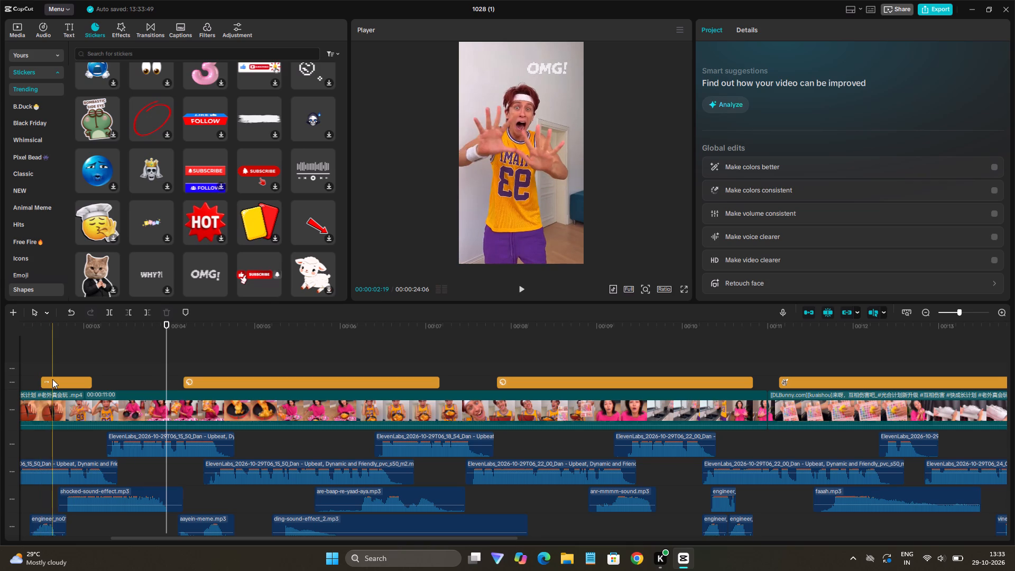
Shrink the OMG! sticker to about 41% at its first keyframe, 00:00:02:15.
left_click(52, 380)
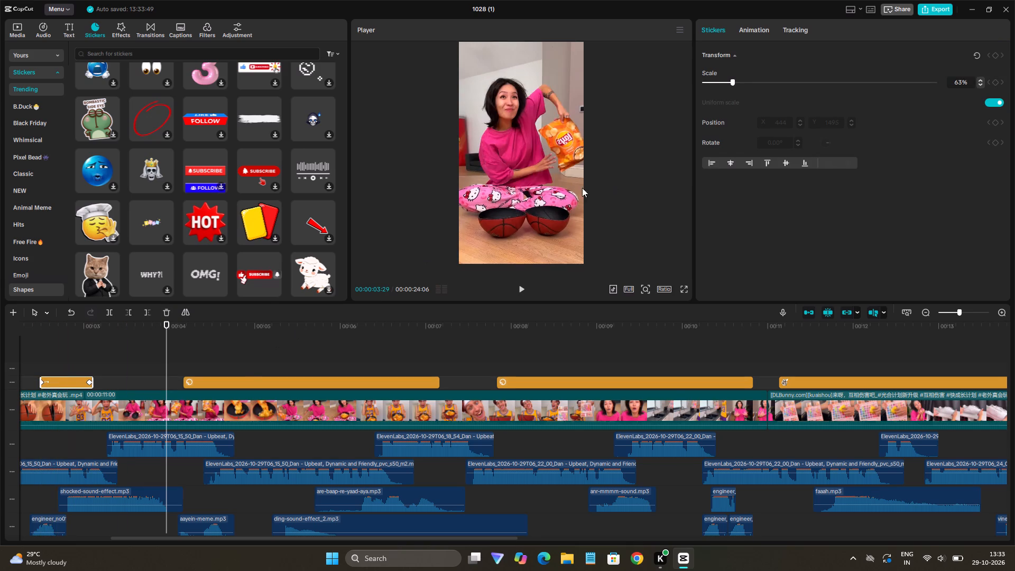
left_click(43, 384)
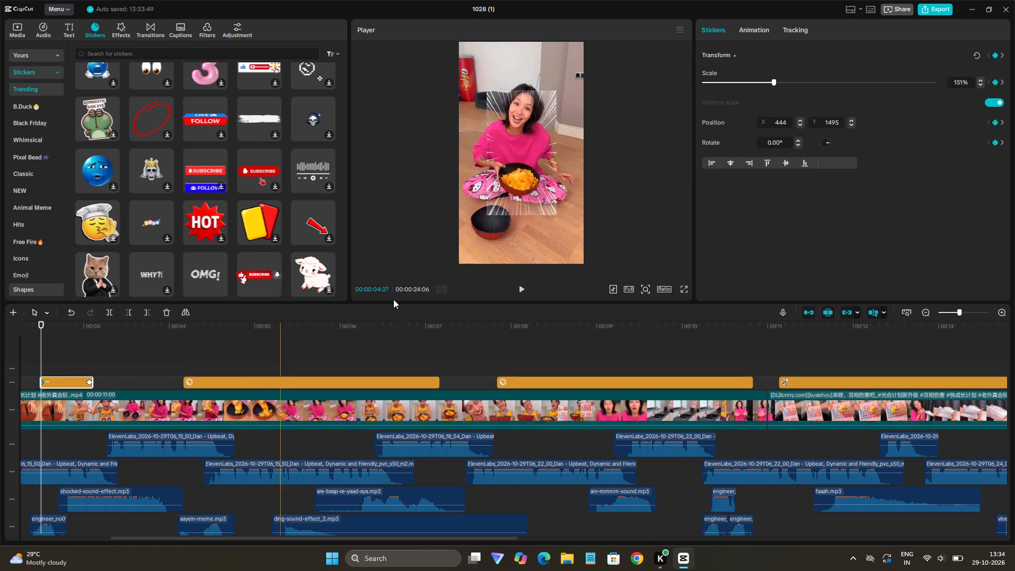
left_click_drag(587, 105, 536, 97)
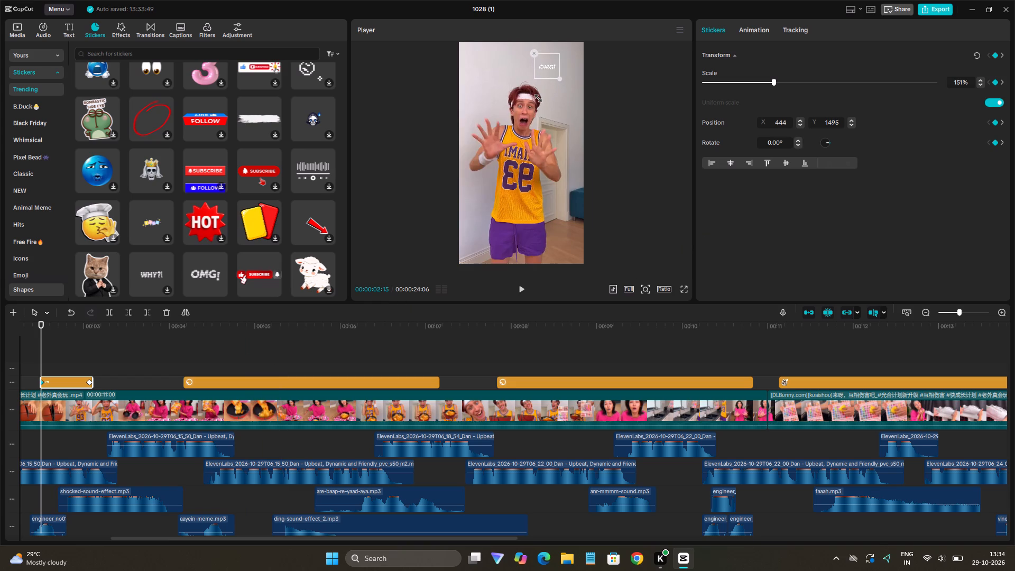
left_click_drag(536, 97, 550, 86)
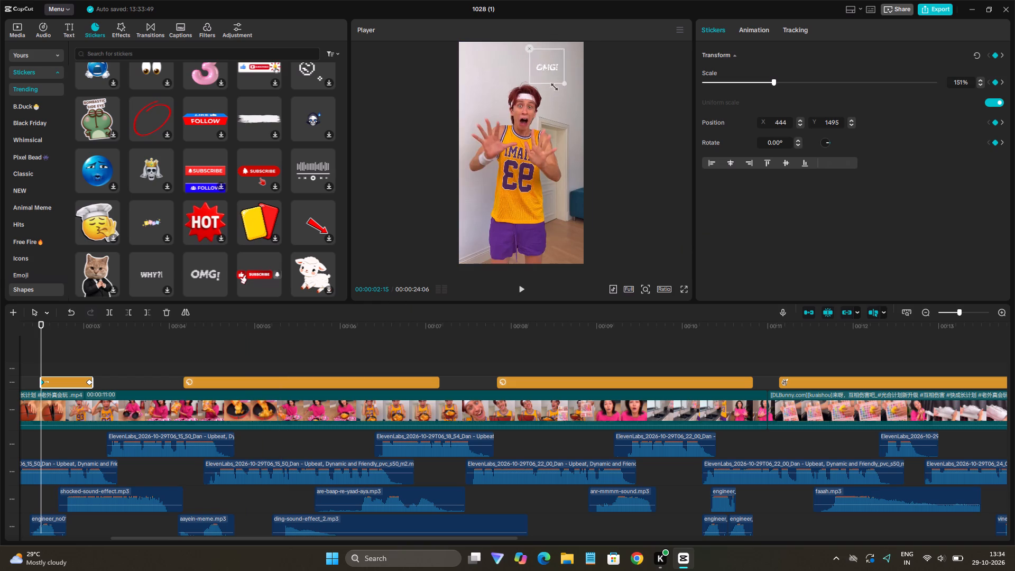
left_click_drag(550, 86, 549, 64)
left_click_drag(549, 64, 548, 60)
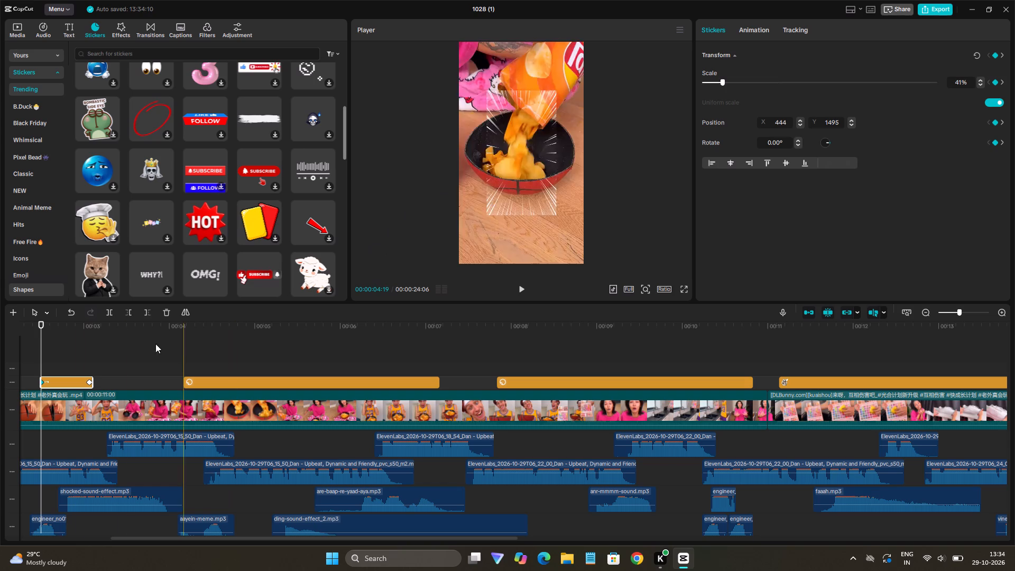
Enlarge the OMG! sticker to about 129% at its end keyframe, 00:00:03:02, and play back the growing animation.
left_click(89, 381)
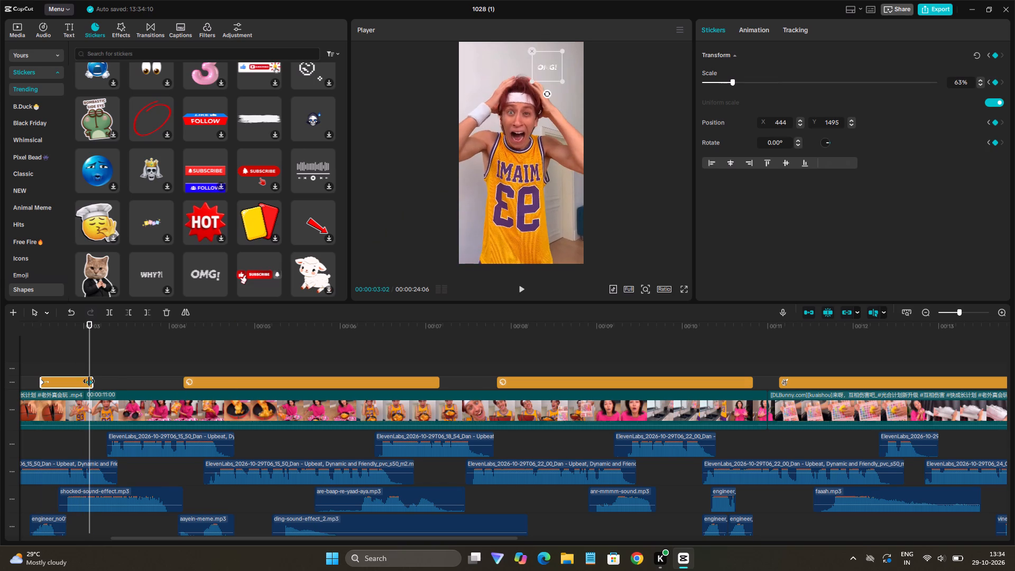
left_click_drag(559, 82, 569, 94)
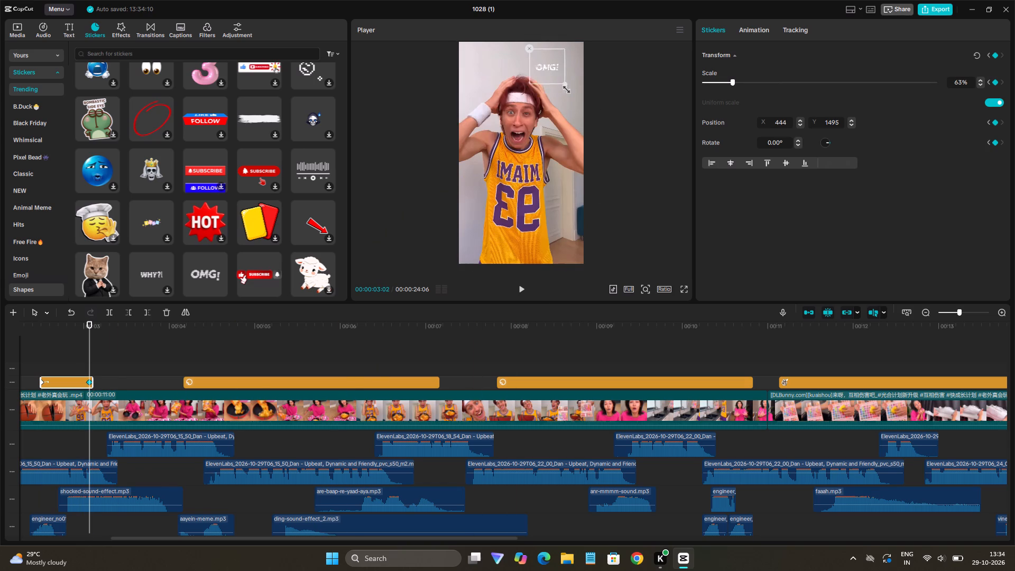
left_click_drag(569, 94, 586, 106)
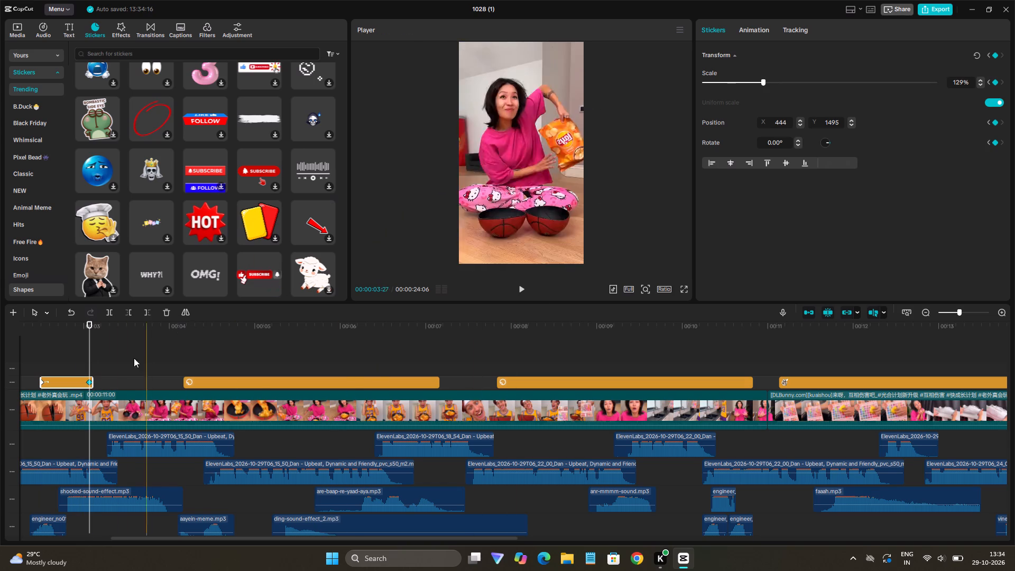
left_click(37, 365)
key("space")
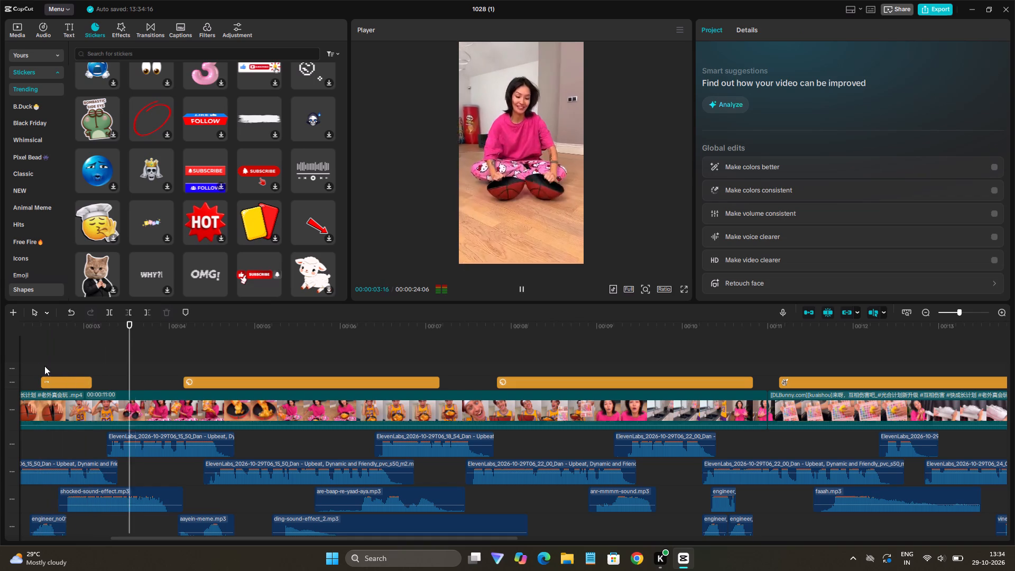
key("space")
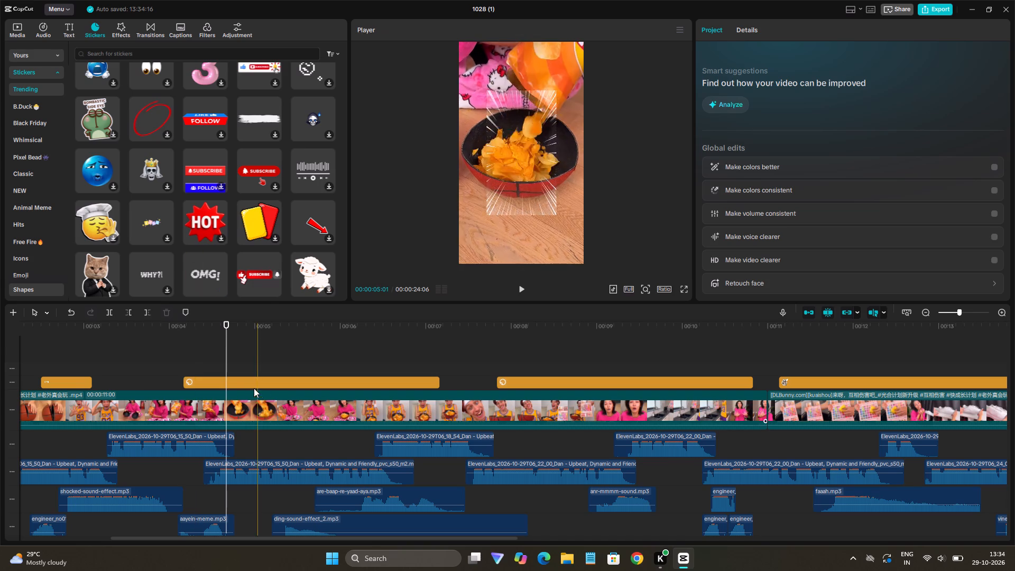
Play back the following shots, move the cat-face sticker clip earlier to start at about 00:00:05:14, and preview its timing.
left_click(234, 352)
key("space")
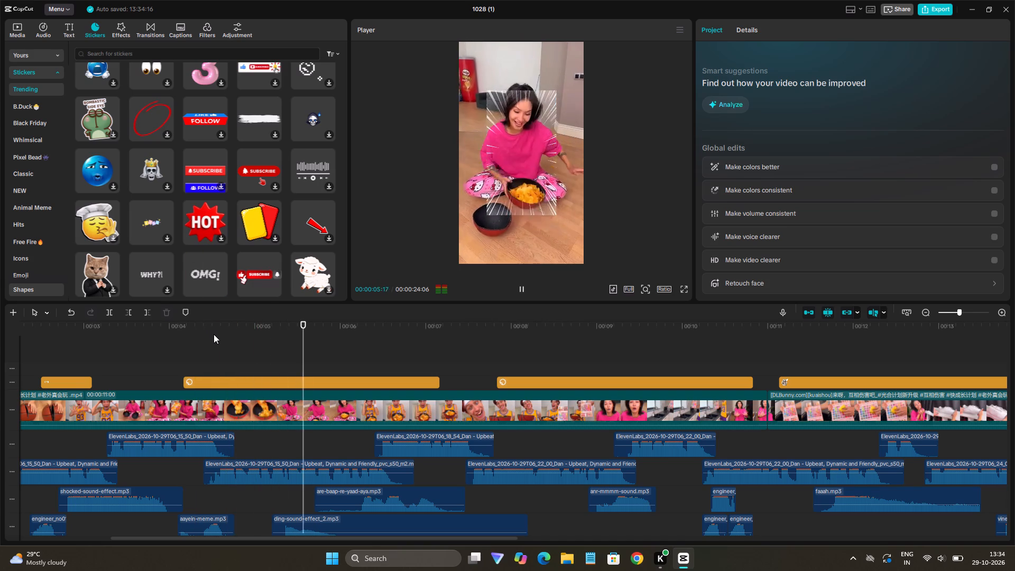
key("space")
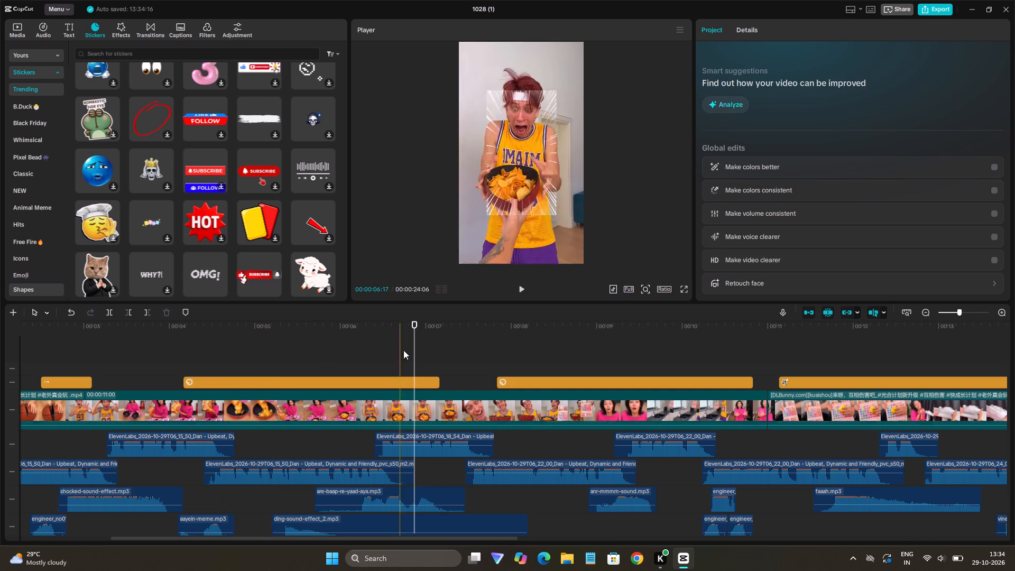
key("space")
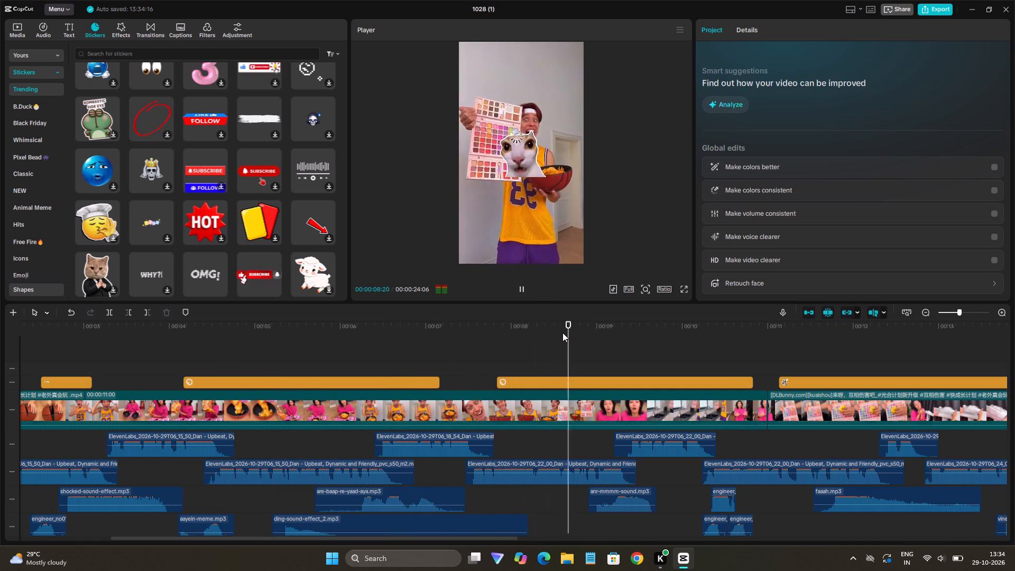
key("space")
left_click_drag(536, 382, 334, 382)
left_click(280, 367)
key("space")
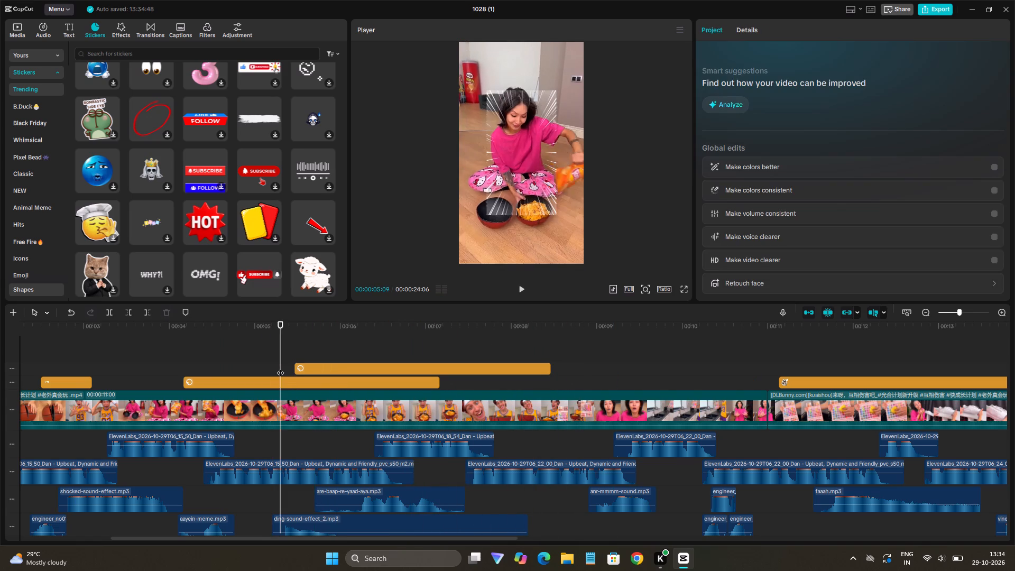
key("space")
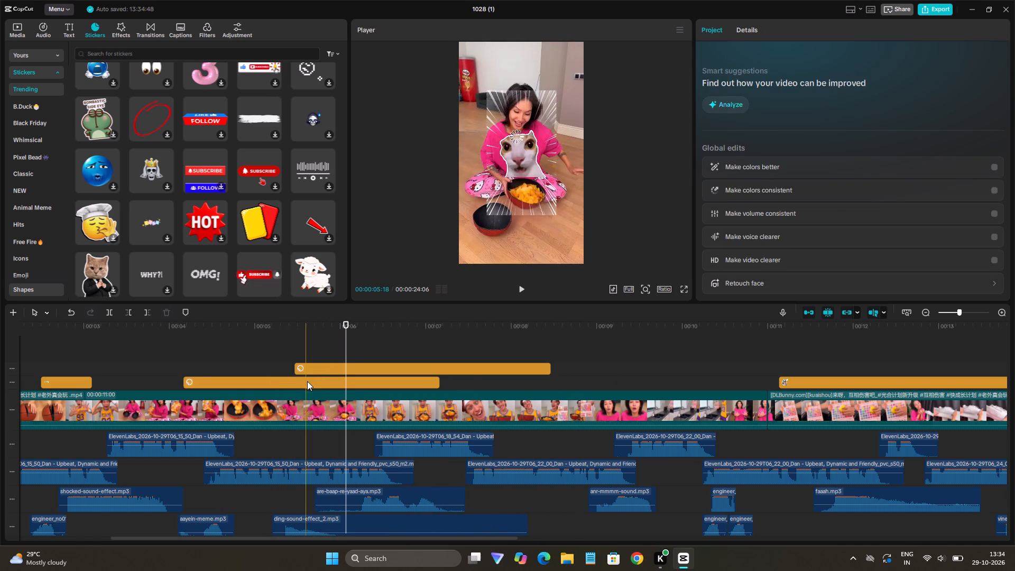
Place the cat-face sticker clip before the white burst-lines clip, starting them at about 00:00:05:06 and 00:00:08:03, and preview the cat's start.
left_click_drag(307, 381, 482, 394)
key("space")
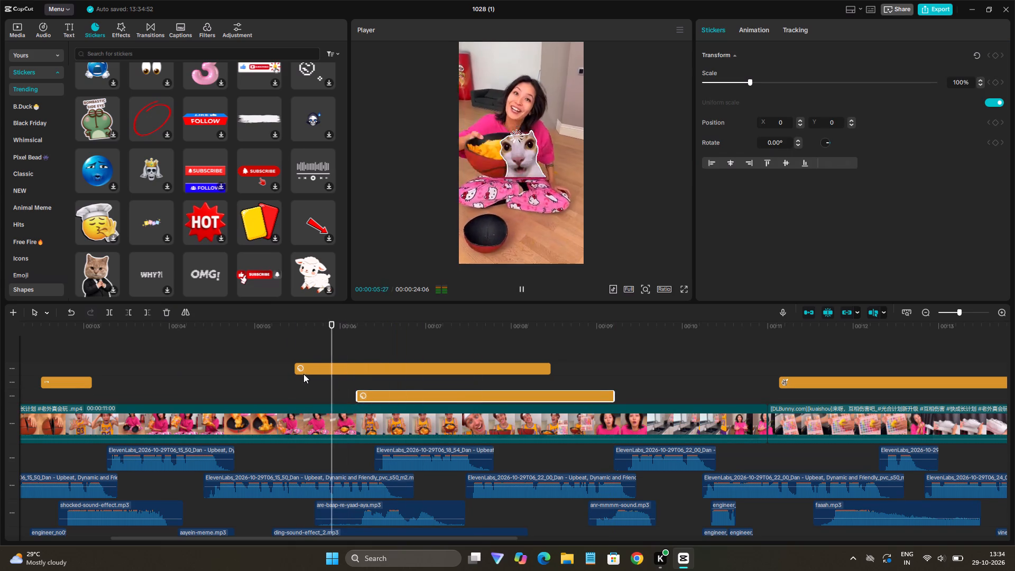
left_click(282, 371)
key("space")
key("space")
left_click_drag(315, 368, 296, 369)
left_click_drag(305, 372, 305, 385)
left_click_drag(396, 392, 557, 383)
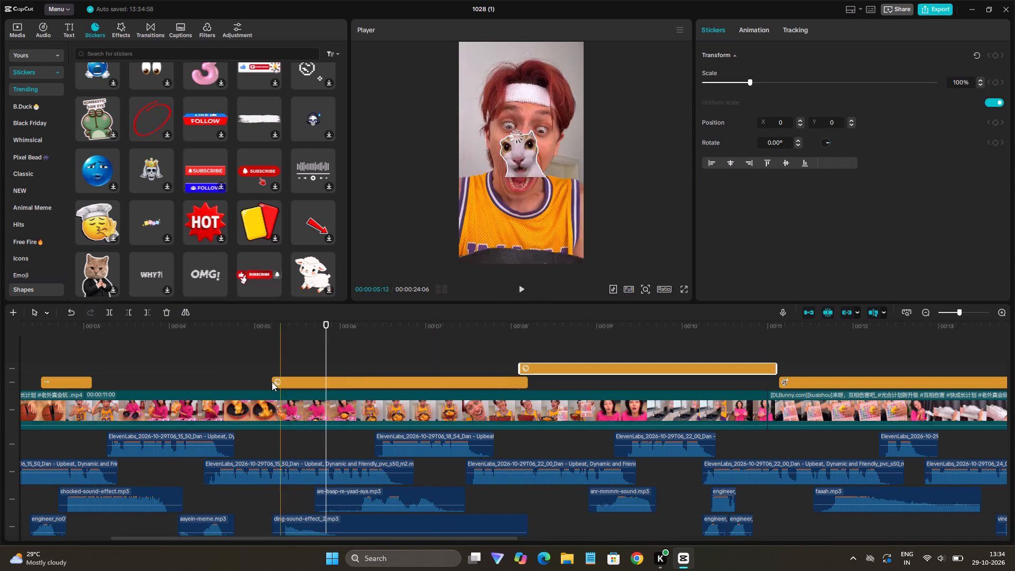
left_click(250, 375)
key("space")
key("space")
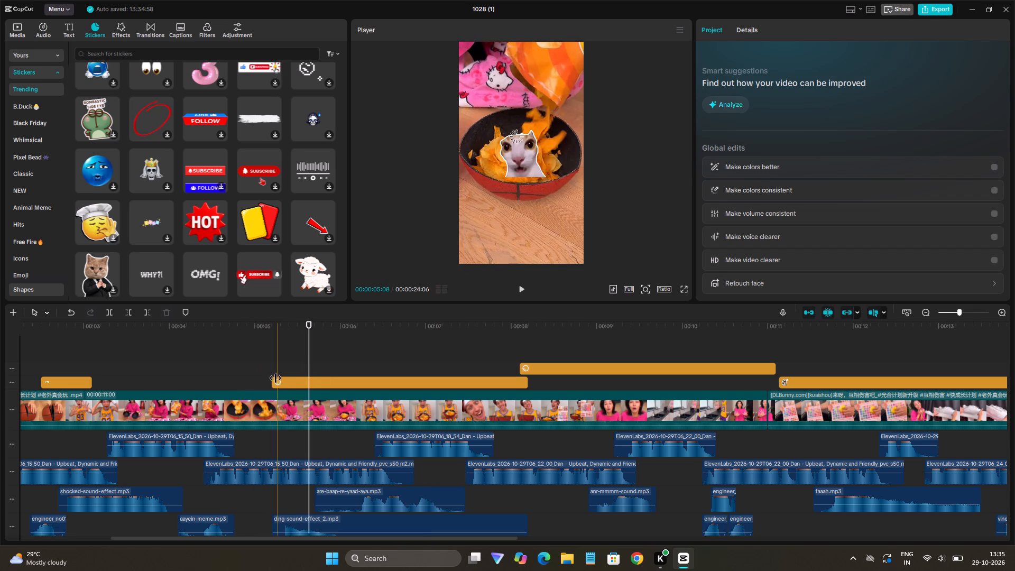
Shift the cat-face sticker clip to start at about 00:00:05:10 and trim its end to just after 00:00:06:00.
scroll(266, 379, "down", 6)
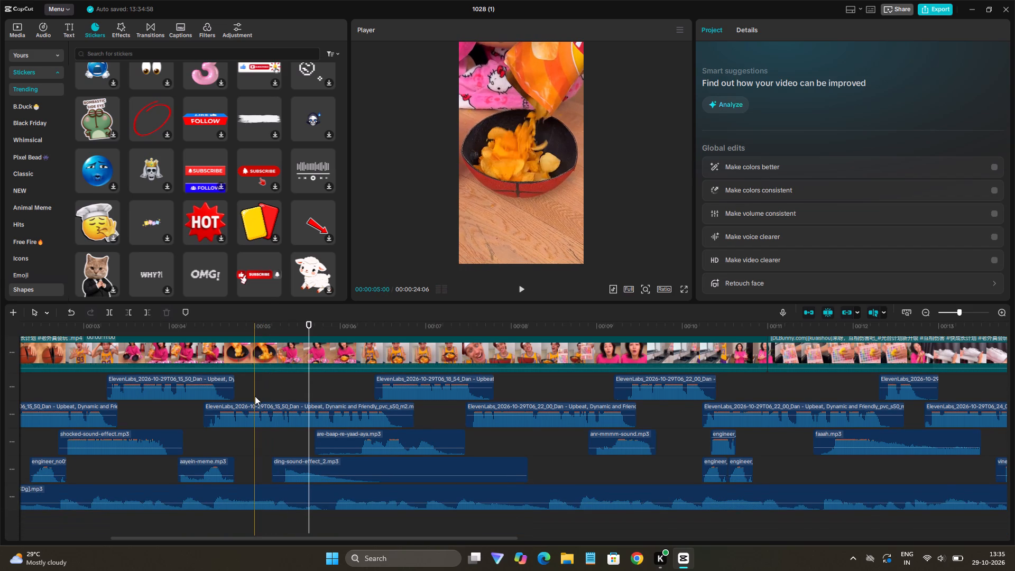
scroll(255, 396, "up", 3)
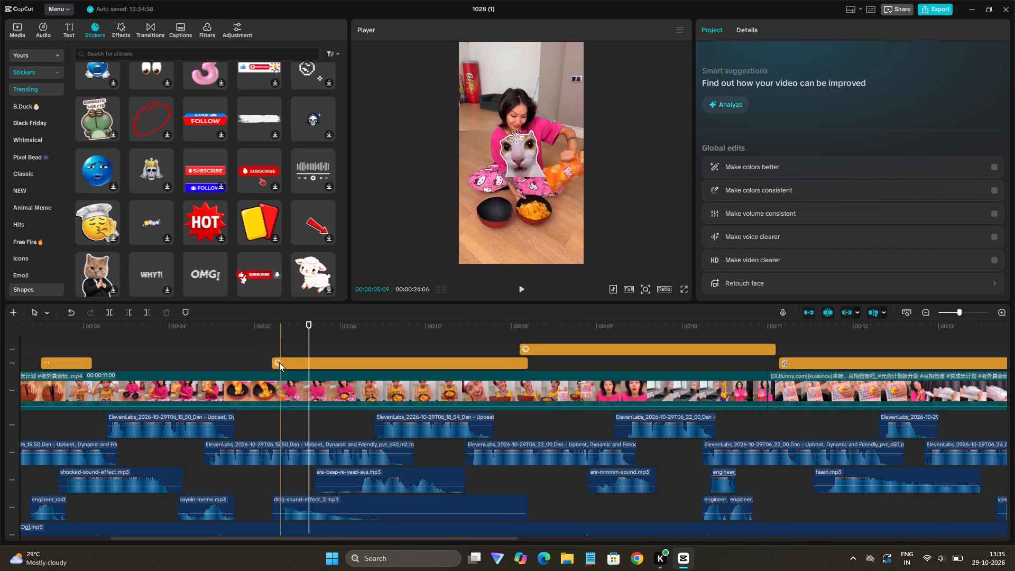
left_click_drag(279, 362, 291, 364)
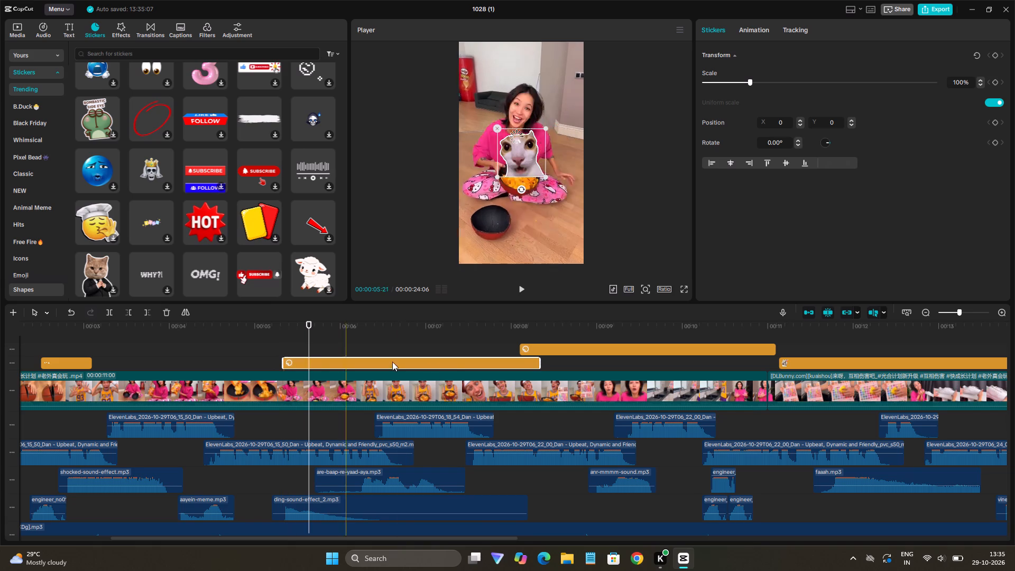
left_click_drag(539, 363, 344, 388)
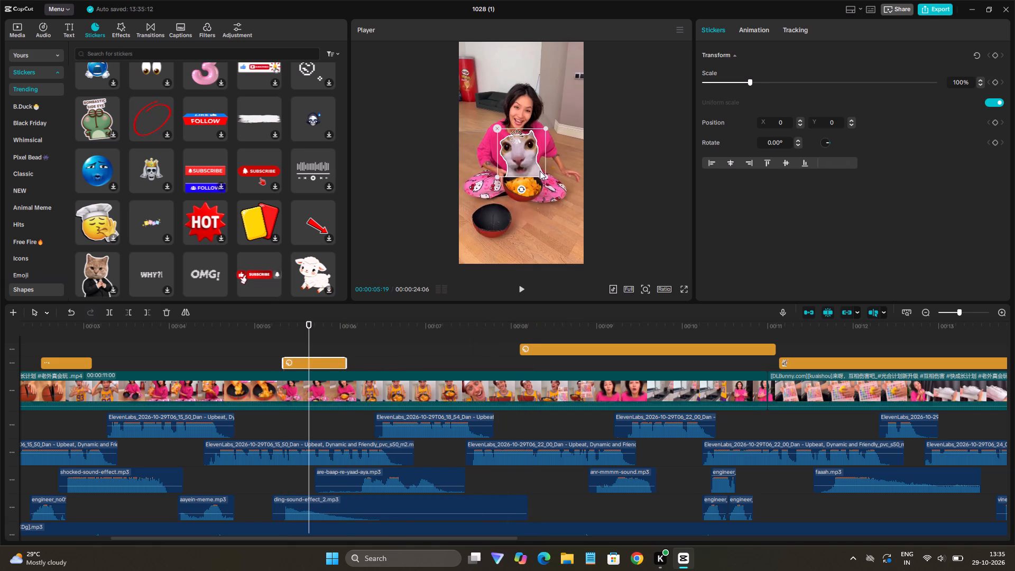
Shrink the cat-face sticker to about 71% and set its vertical position to Y -1000, below the woman.
left_click_drag(542, 176, 533, 166)
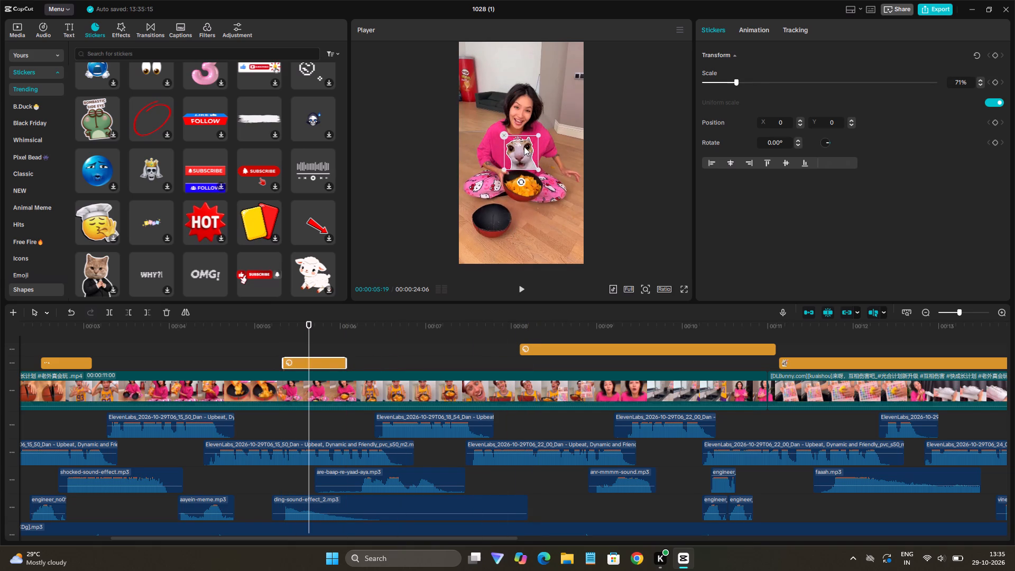
left_click_drag(524, 146, 525, 204)
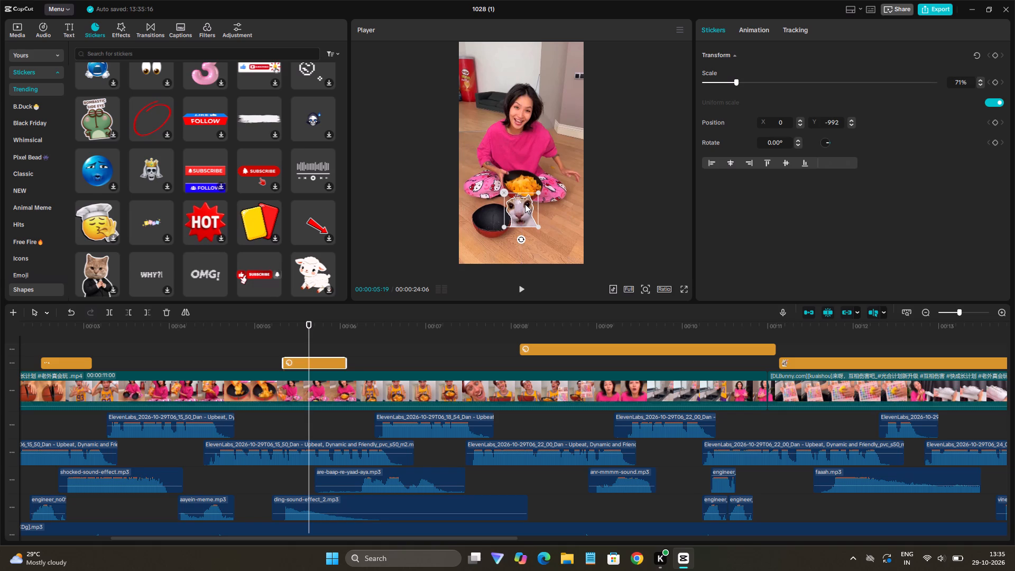
left_click(525, 204)
left_click_drag(838, 121, 830, 134)
left_click_drag(830, 134, 829, 137)
type("100")
key("0")
key("Return")
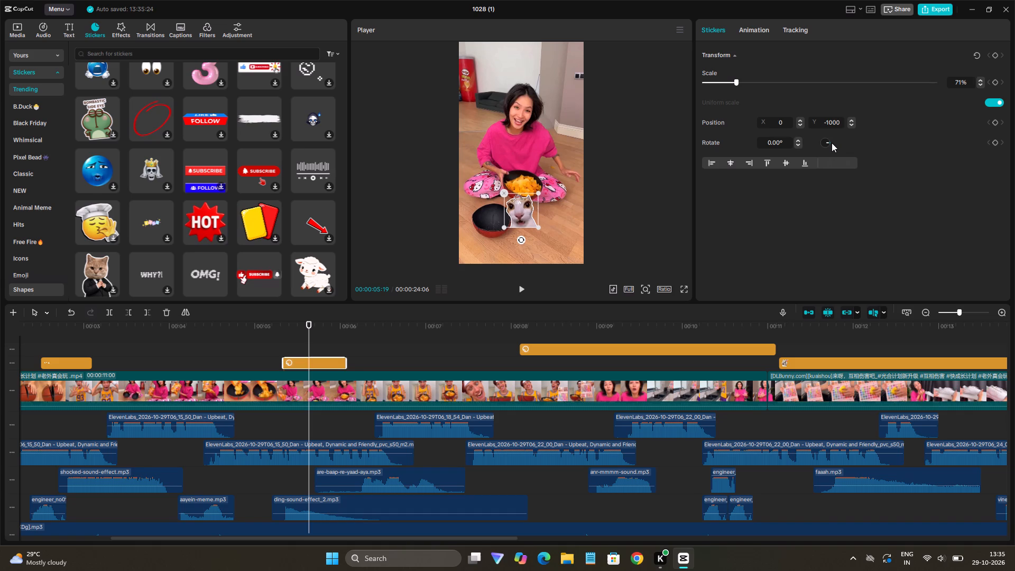
Play back the video repeatedly around the cat-face sticker to check its placement and timing, continuing into the following shots.
left_click(278, 354)
key("space")
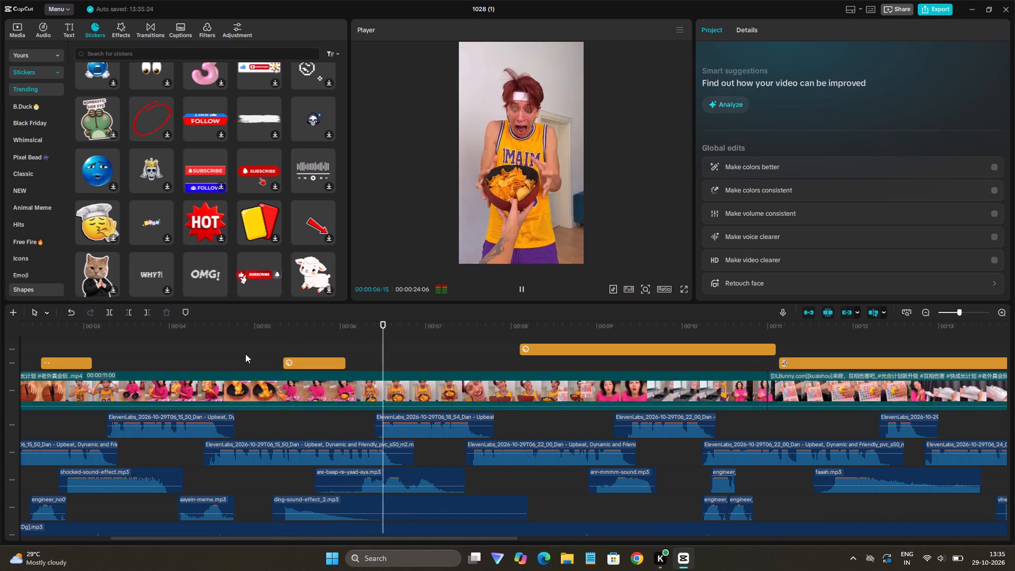
left_click(245, 354)
key("space")
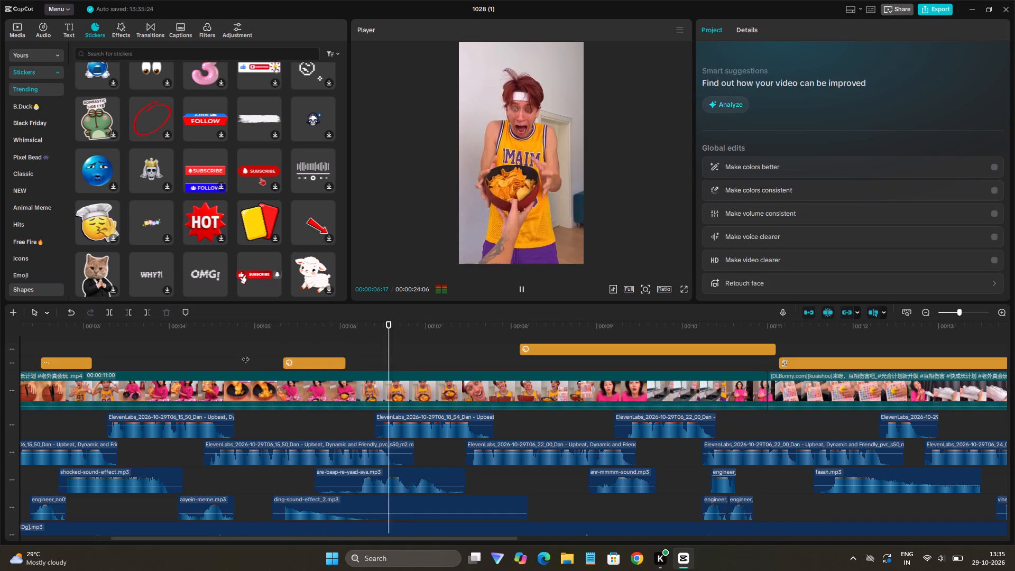
key("space")
left_click(283, 355)
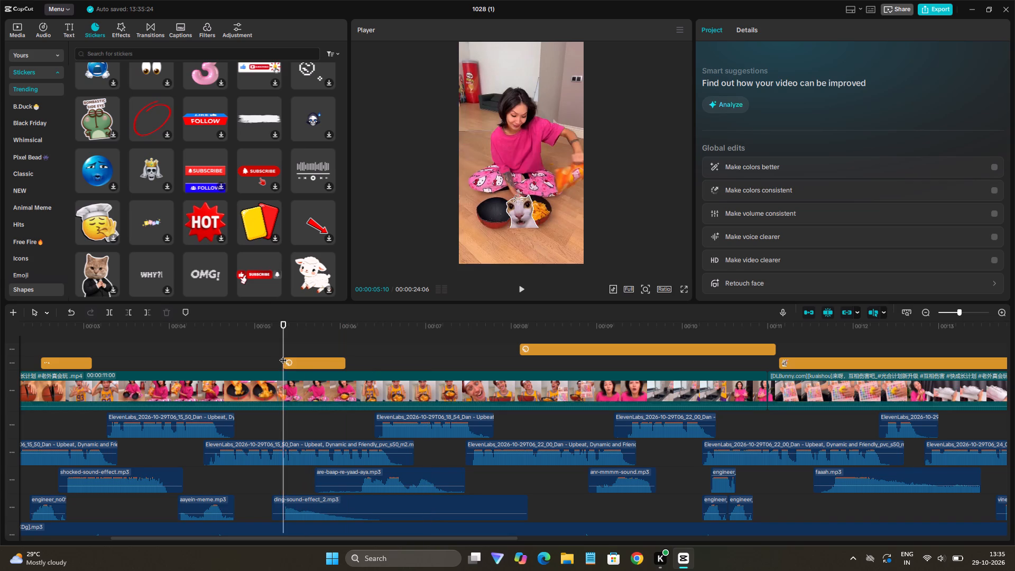
key("space")
key("space")
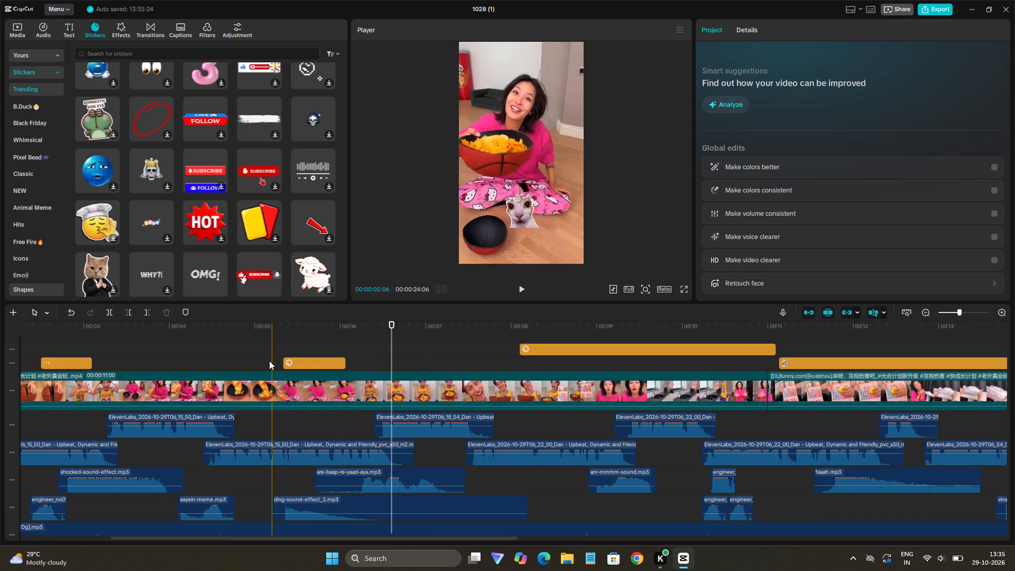
key("space")
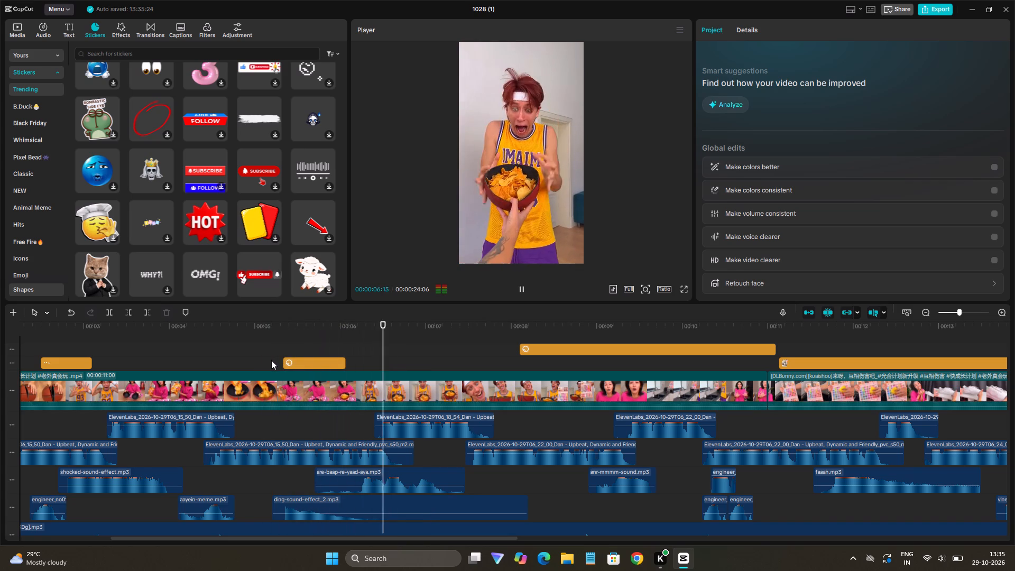
key("space")
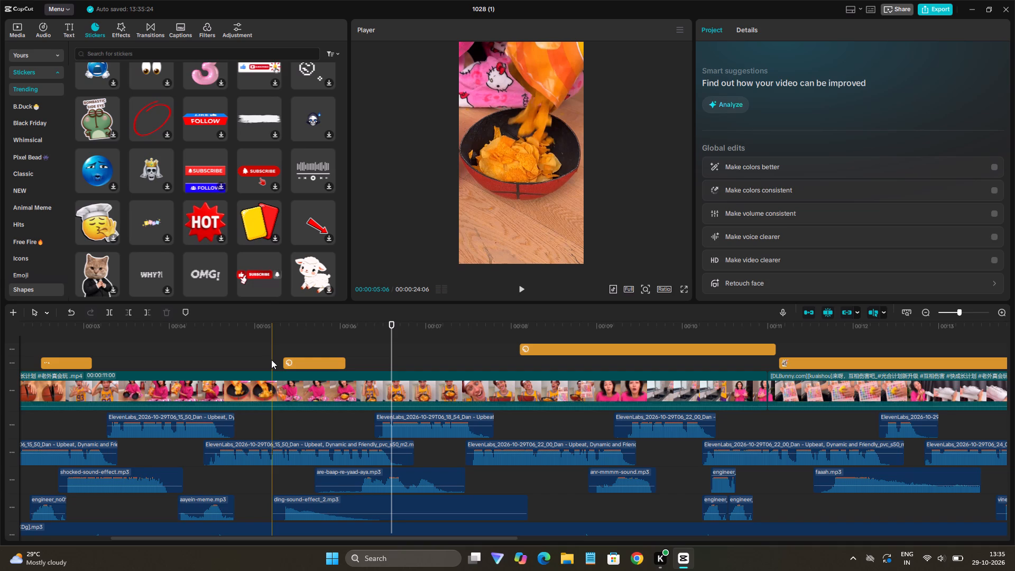
left_click(259, 346)
key("space")
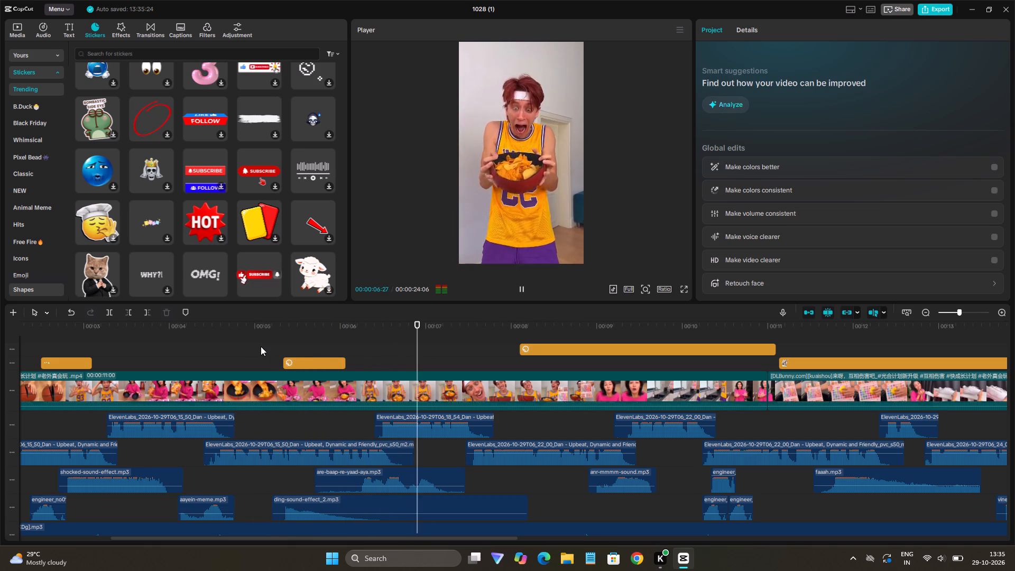
key("space")
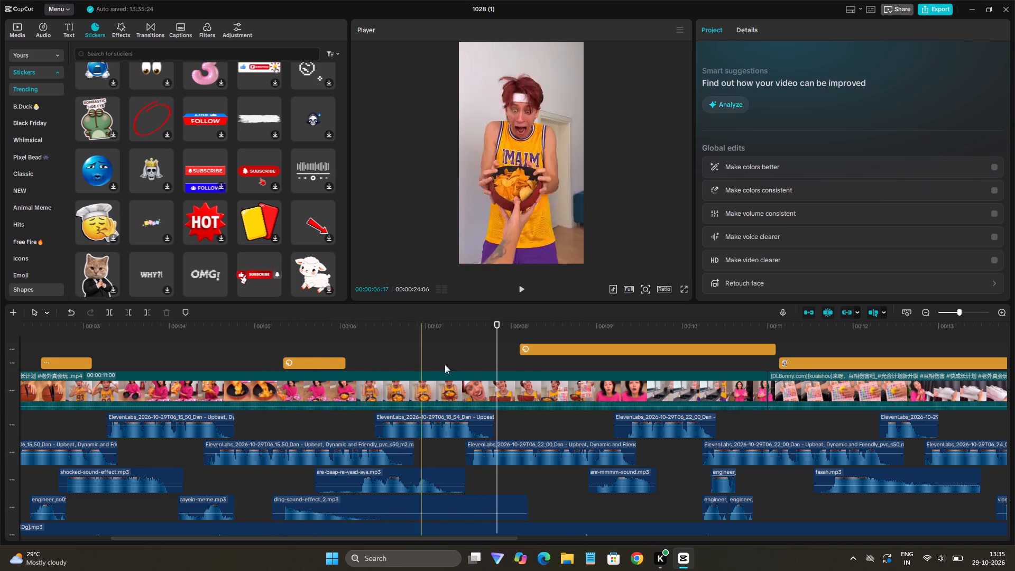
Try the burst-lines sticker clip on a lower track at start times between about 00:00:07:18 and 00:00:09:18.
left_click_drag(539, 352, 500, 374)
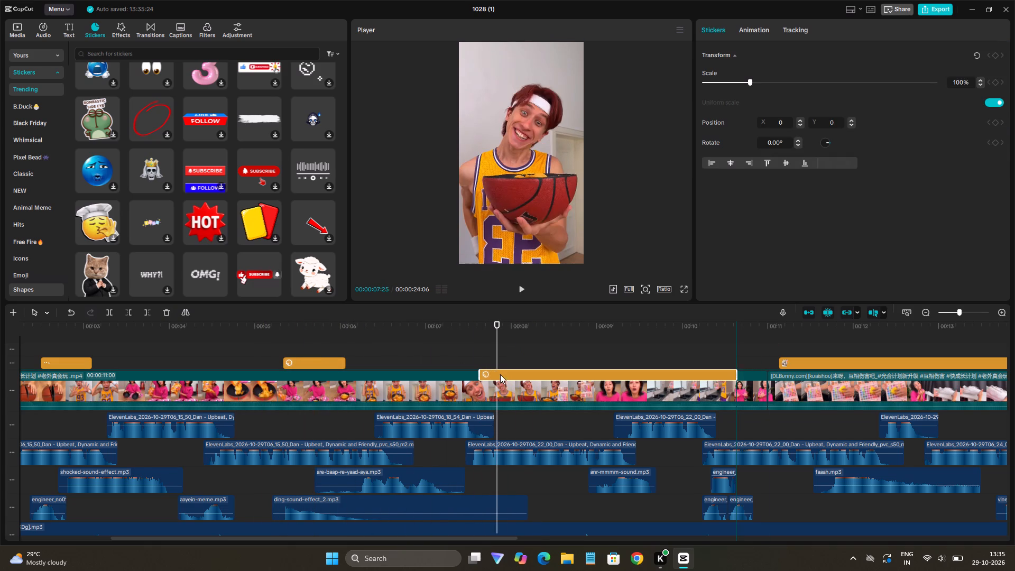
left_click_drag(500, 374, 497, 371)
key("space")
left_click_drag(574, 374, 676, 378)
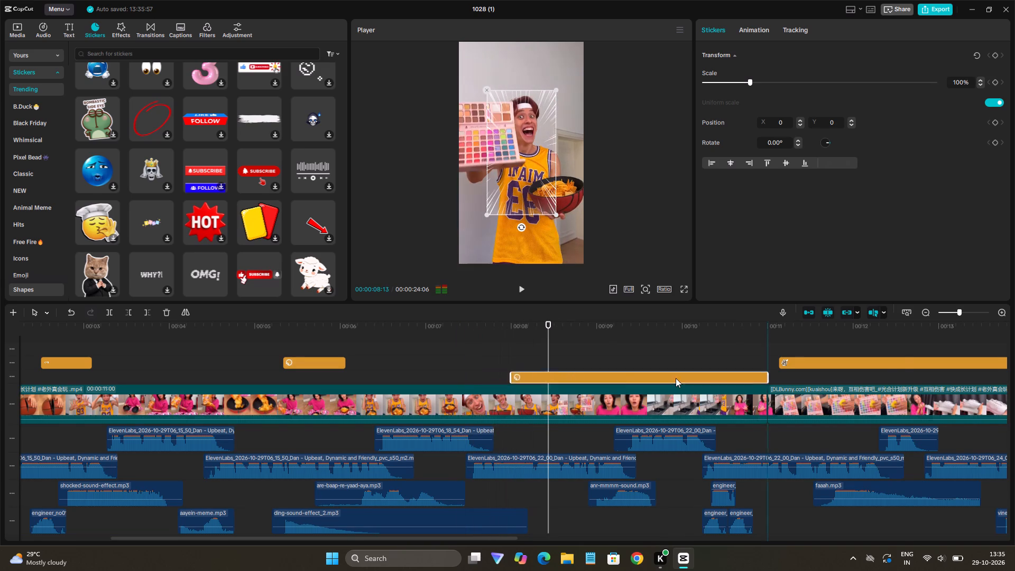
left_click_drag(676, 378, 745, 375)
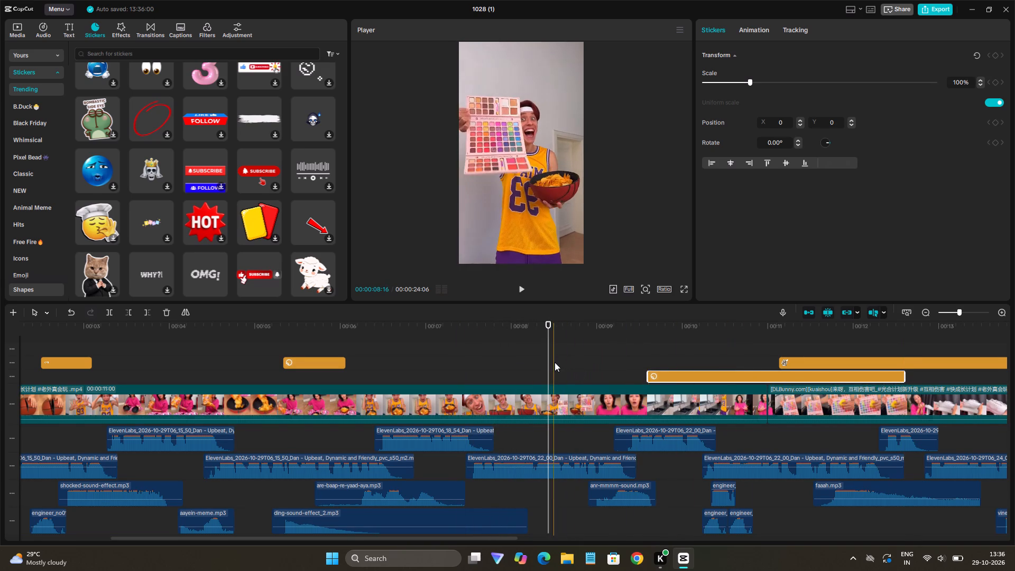
Move the burst-lines sticker clip to the toilet shot, starting at about 00:00:18:14, and play back its new placement.
left_click_drag(551, 363, 755, 357)
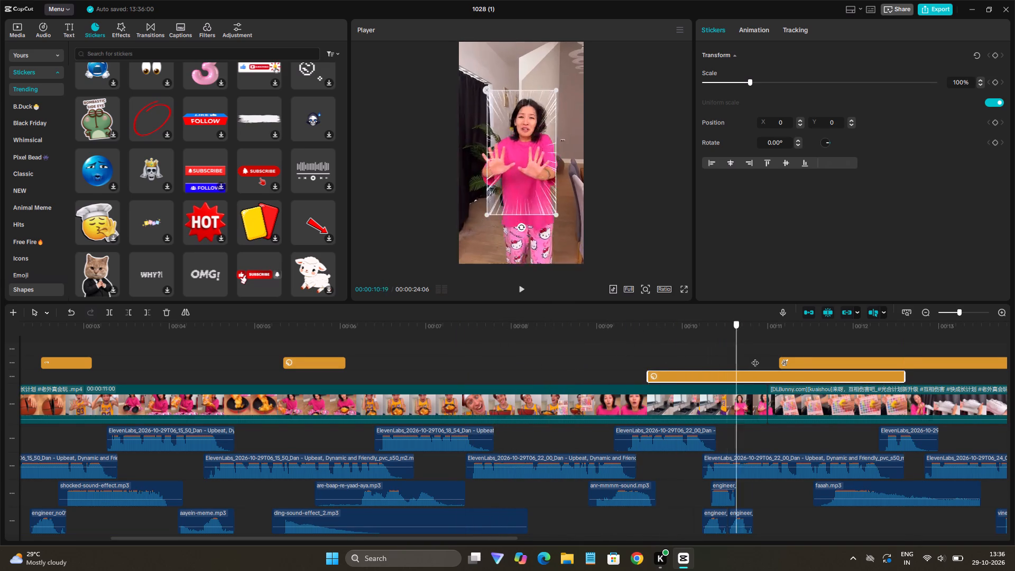
left_click_drag(755, 357, 1014, 322)
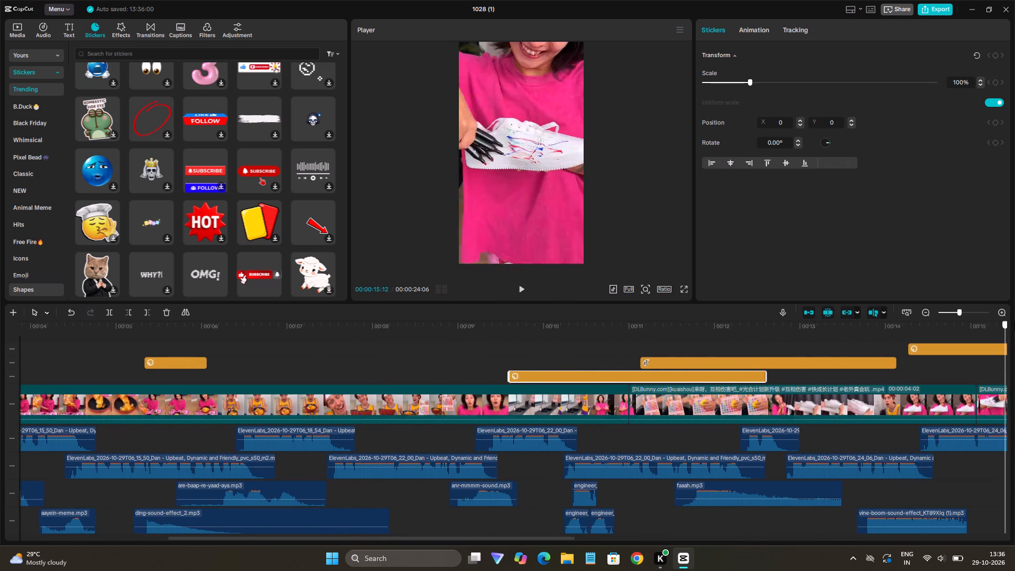
left_click_drag(1014, 322, 525, 380)
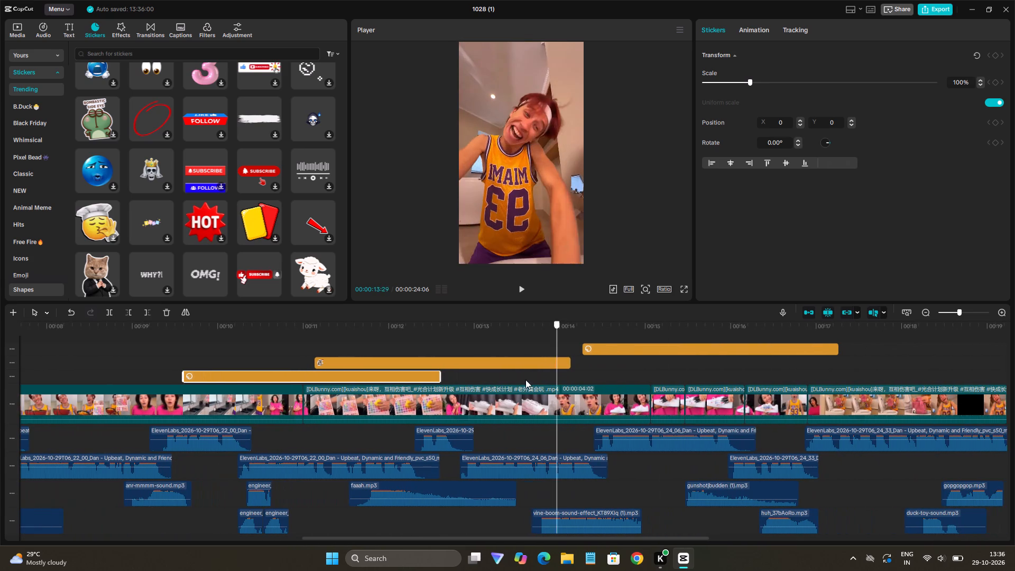
left_click_drag(525, 380, 460, 383)
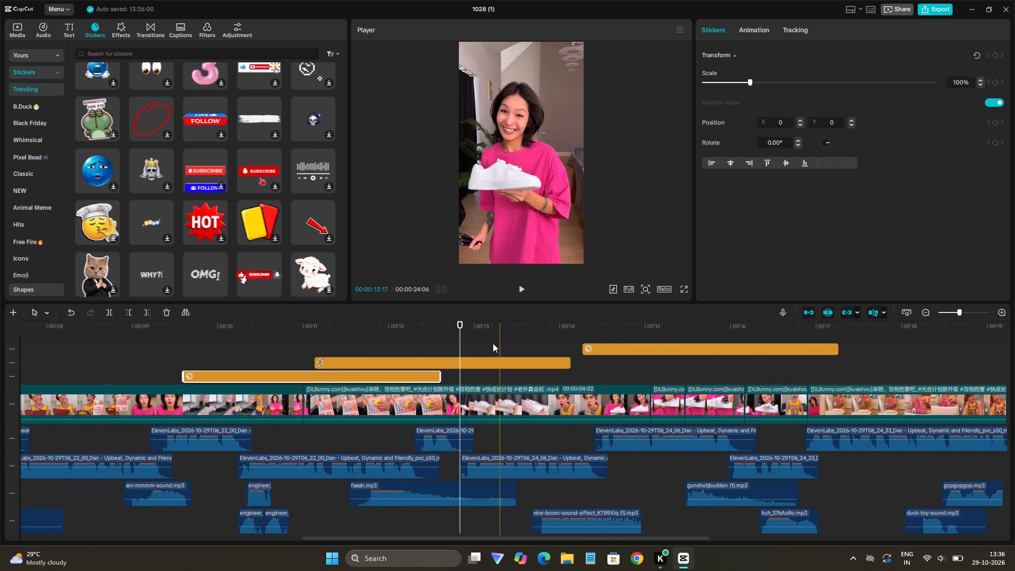
left_click_drag(405, 372, 932, 364)
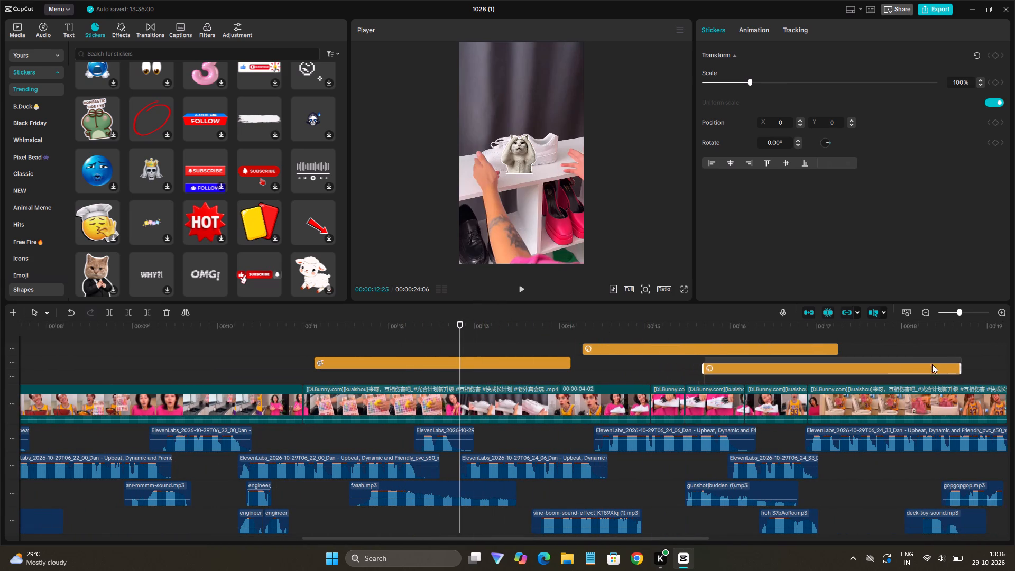
left_click_drag(932, 364, 957, 379)
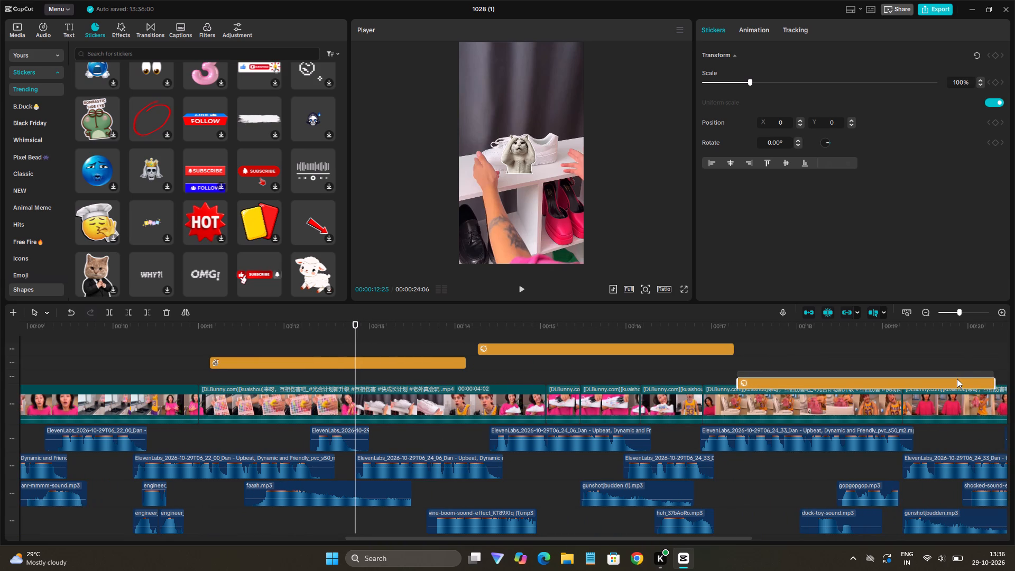
left_click_drag(957, 379, 952, 376)
left_click(721, 372)
key("space")
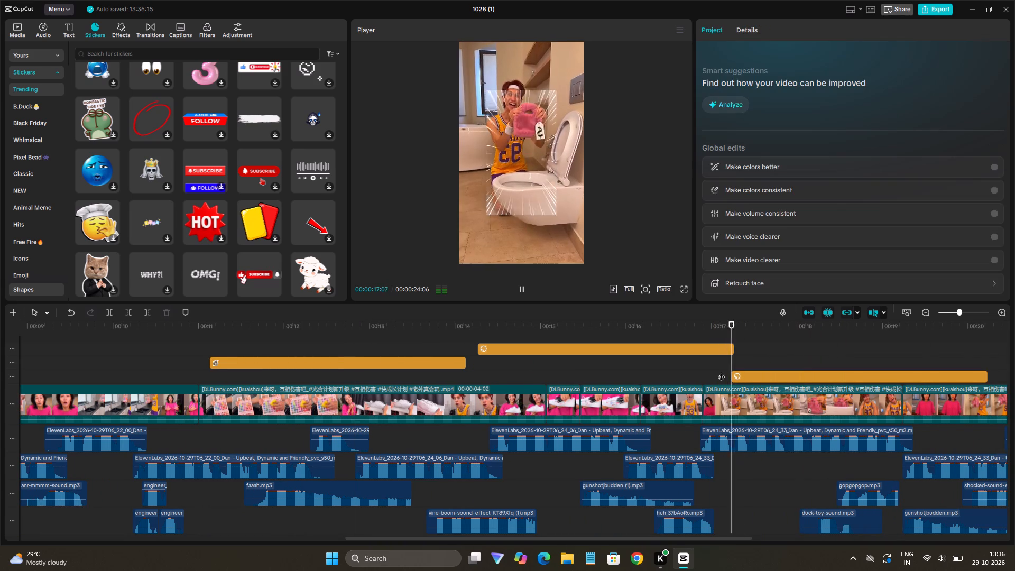
key("space")
scroll(741, 378, "down", 1)
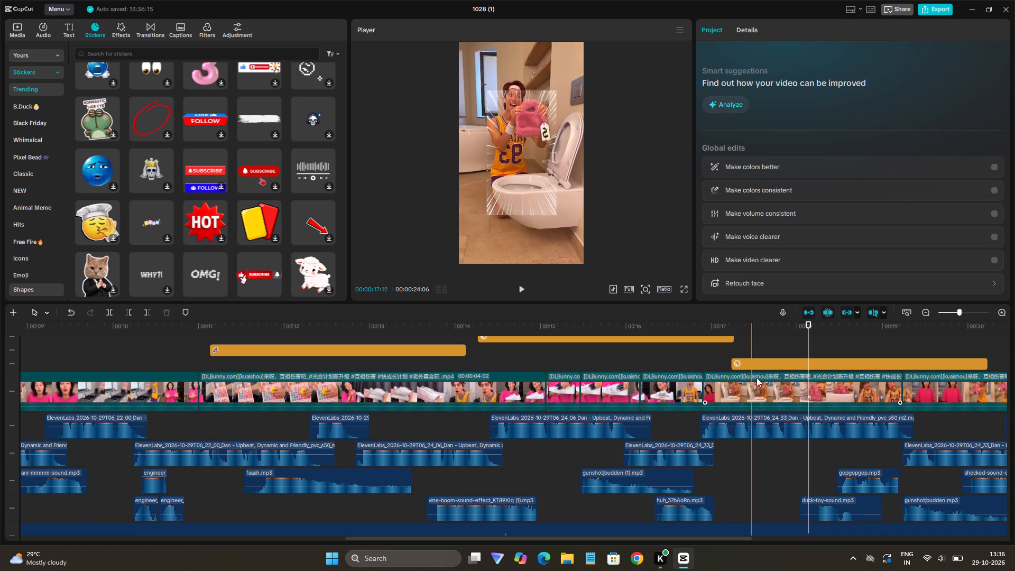
left_click_drag(762, 365, 866, 365)
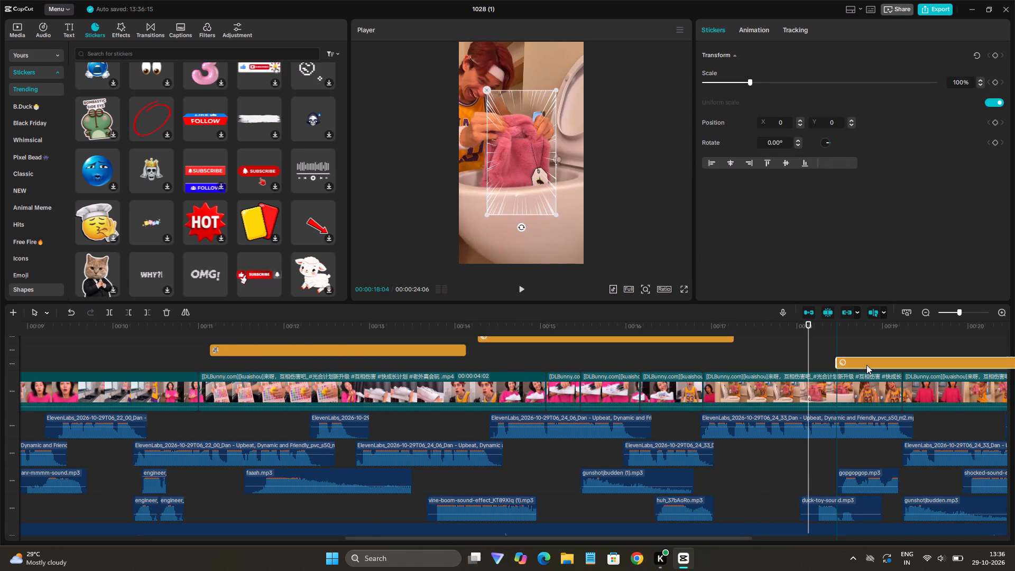
left_click_drag(866, 365, 867, 365)
left_click(819, 359)
key("space")
key("space")
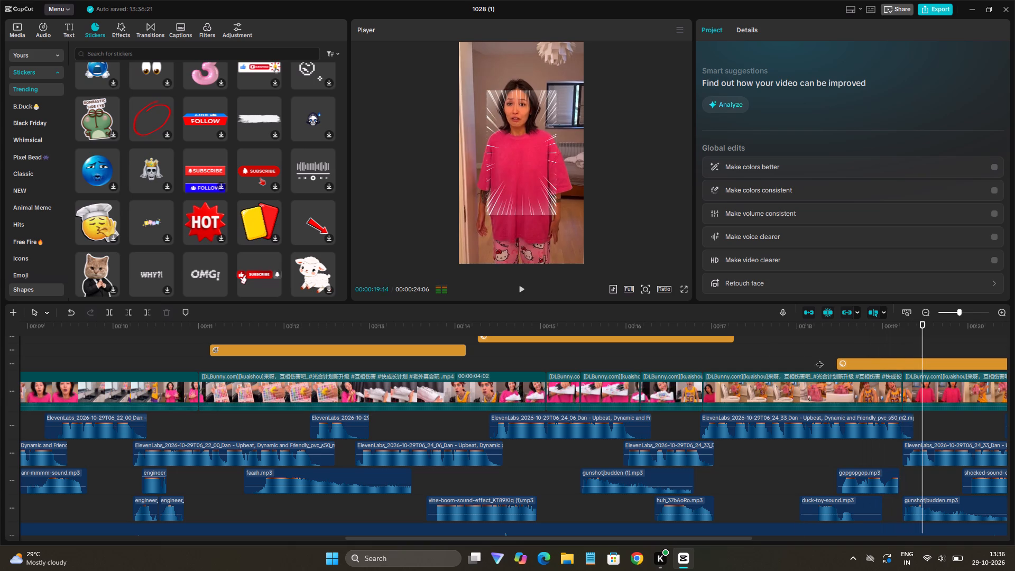
Enlarge the burst-lines sticker to about 197% so that it covers the whole frame.
left_click(511, 186)
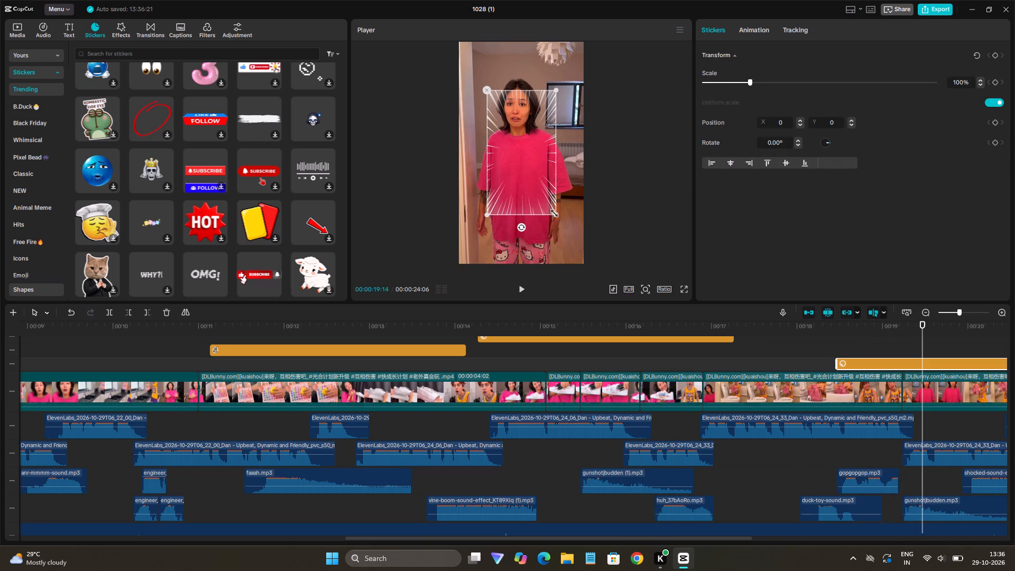
left_click_drag(552, 211, 604, 296)
left_click(908, 354)
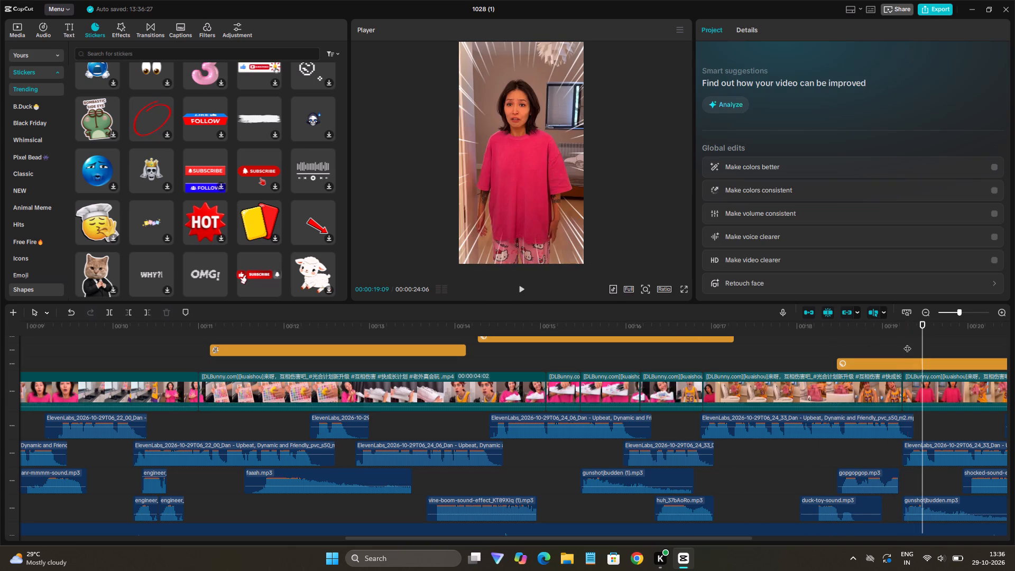
Trim the burst-lines clip to run from about 00:00:18:16 to the shot cut near 00:00:19:07, and play it back.
left_click_drag(906, 334, 828, 358)
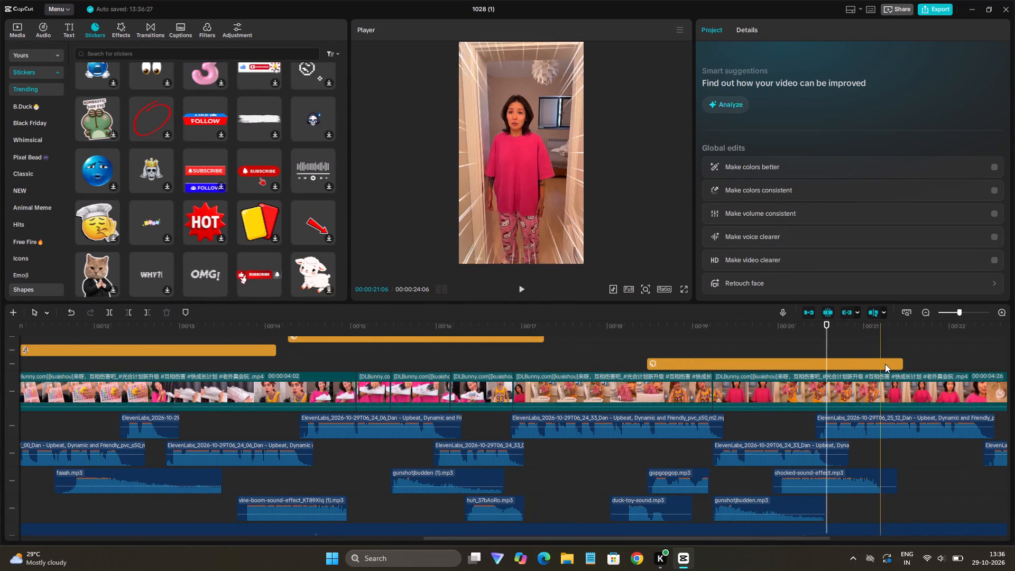
left_click(890, 364)
left_click_drag(905, 365, 707, 421)
left_click_drag(644, 360, 650, 372)
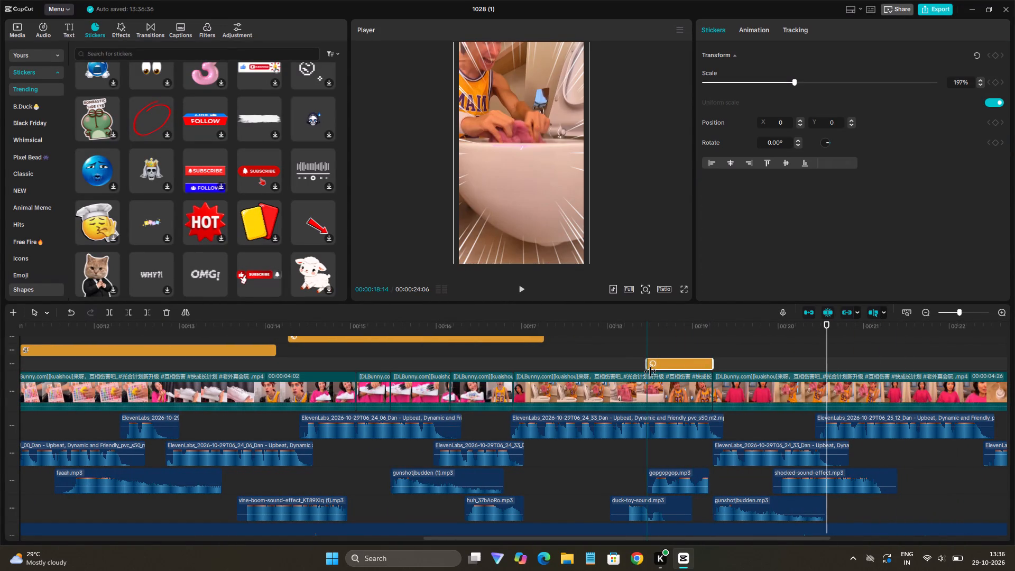
left_click_drag(650, 372, 651, 384)
key("space")
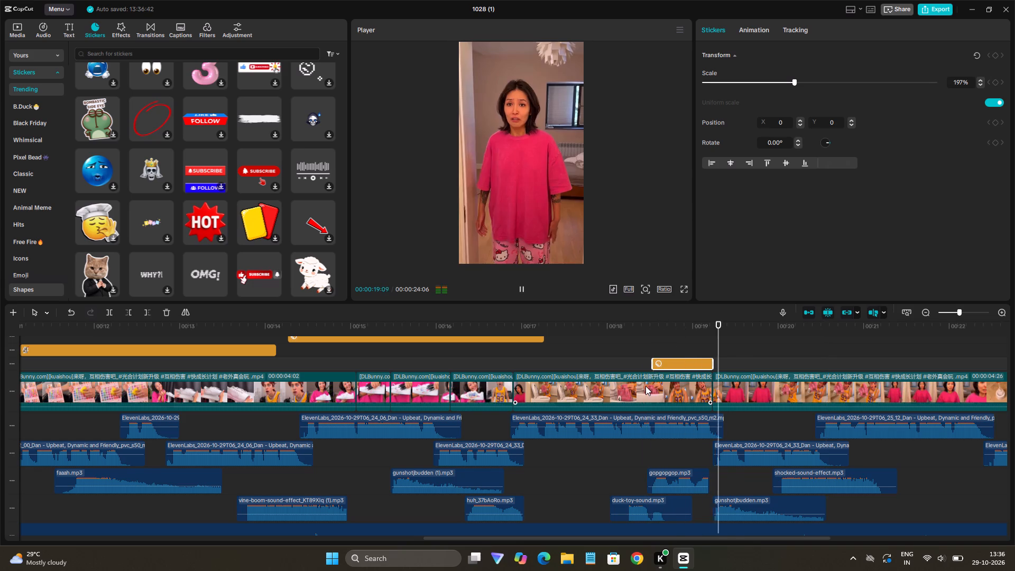
Move the hands-on-head cat sticker clip to start at about 00:00:08:14, on the upper track shared with the sticker near 00:00:14:08.
key("space")
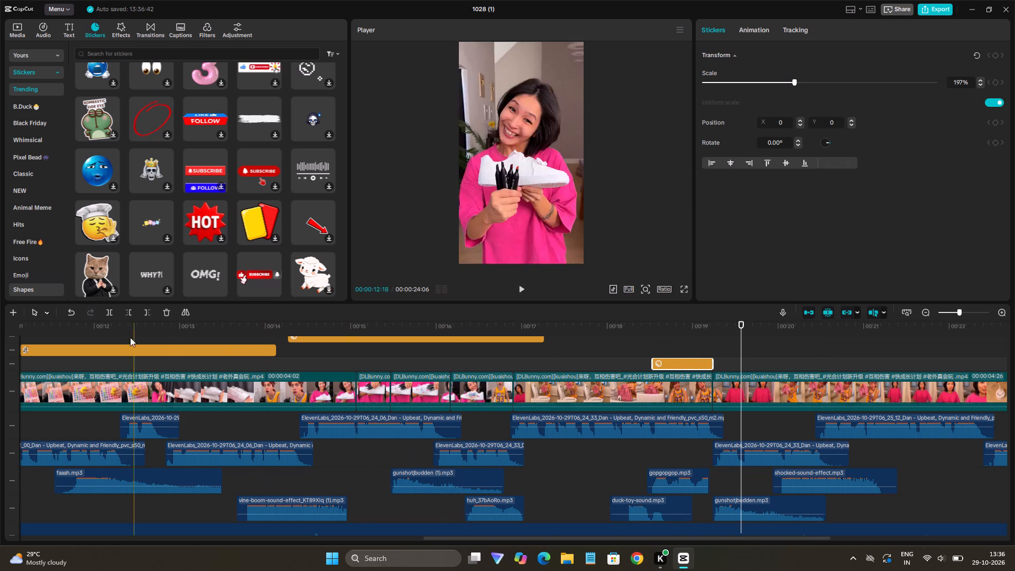
left_click(114, 331)
key("space")
key("space")
left_click(129, 352)
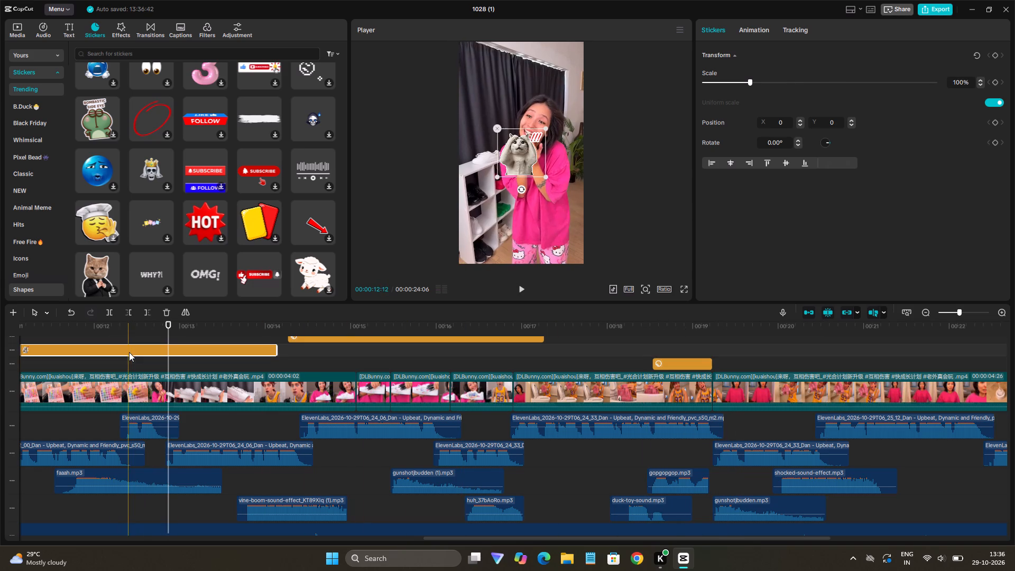
left_click_drag(165, 365, 0, 341)
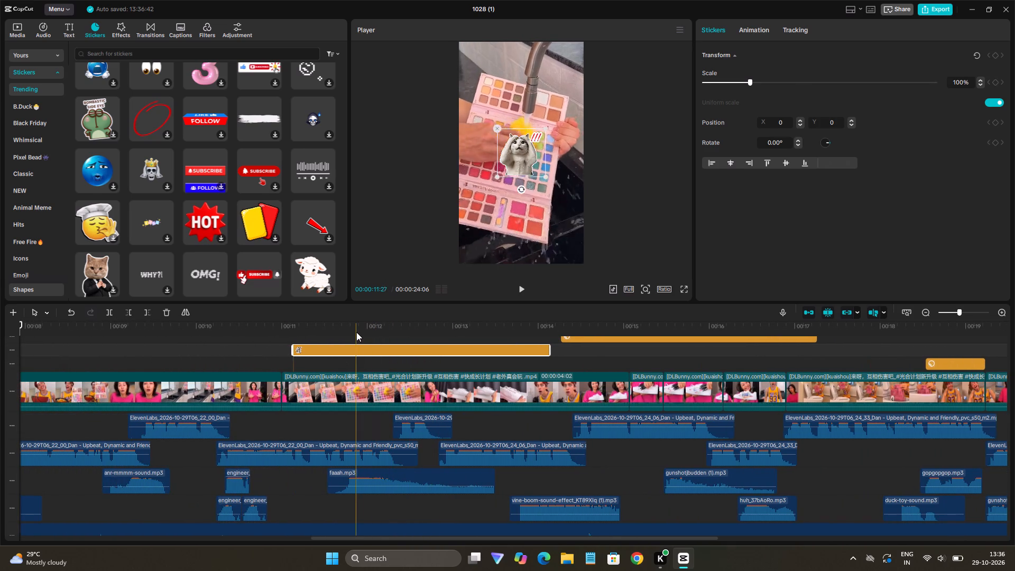
left_click(25, 325)
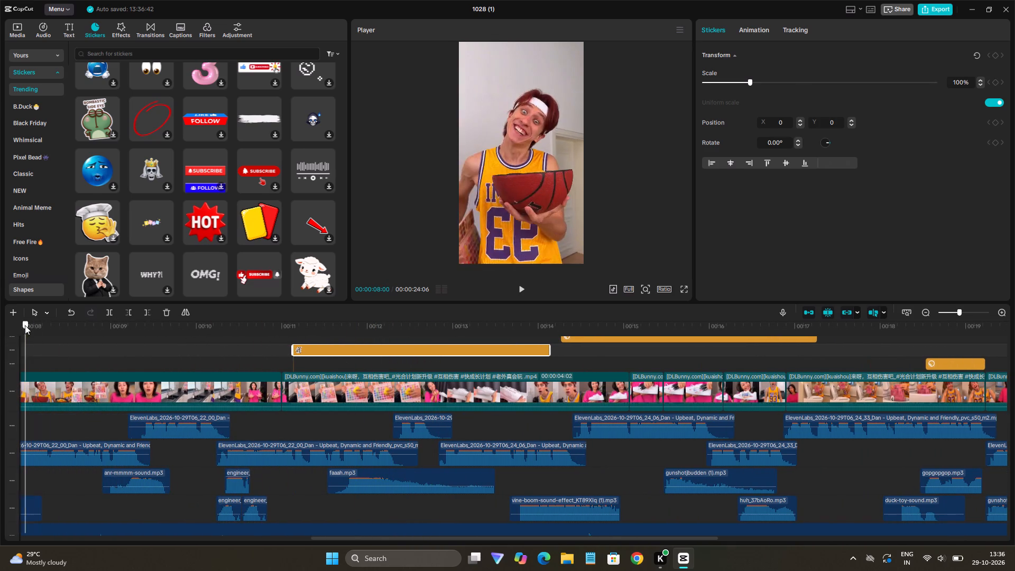
key("space")
key("space")
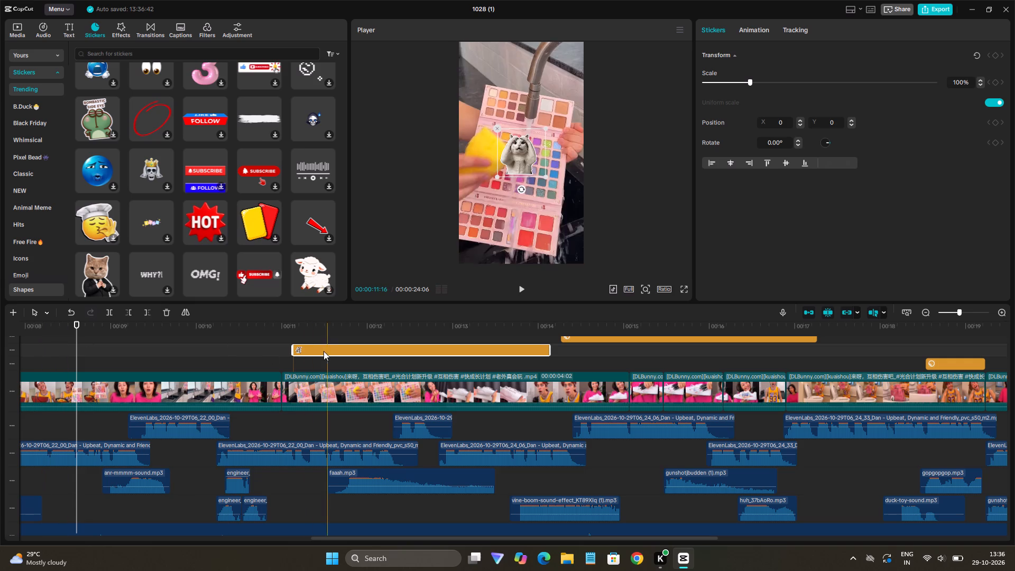
left_click_drag(324, 349, 94, 358)
scroll(155, 362, "up", 5)
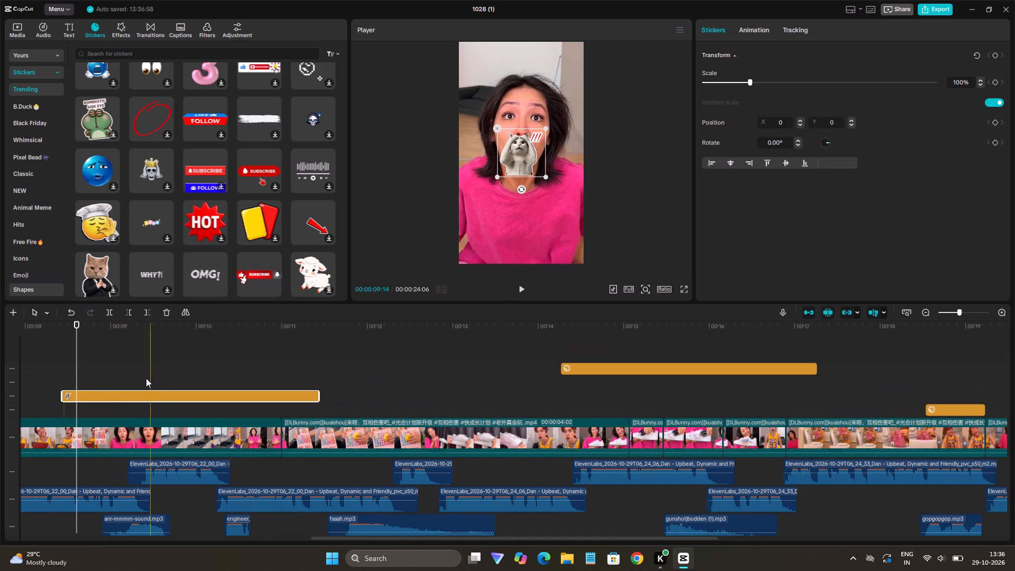
left_click_drag(144, 389, 146, 367)
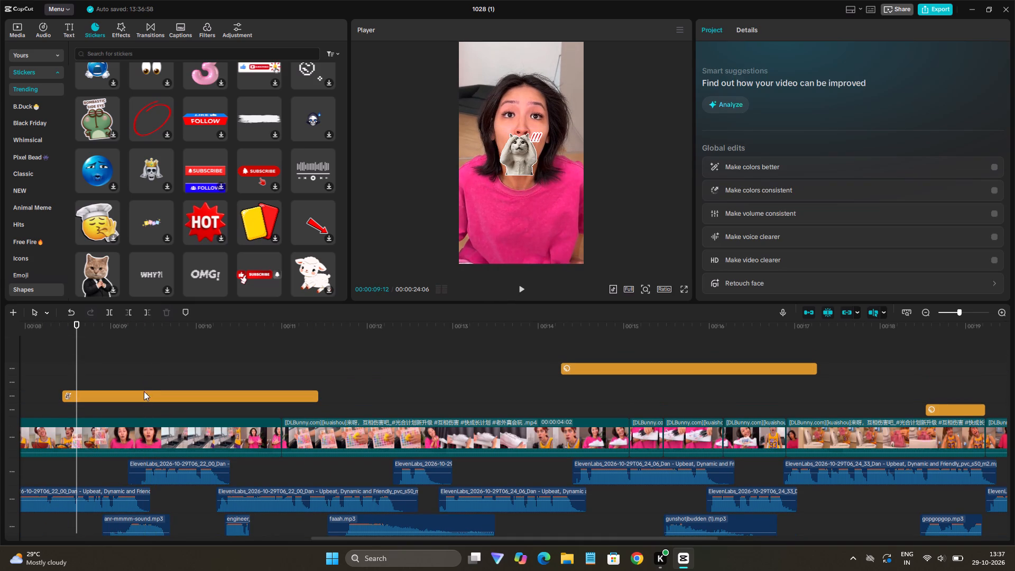
left_click_drag(143, 393, 145, 369)
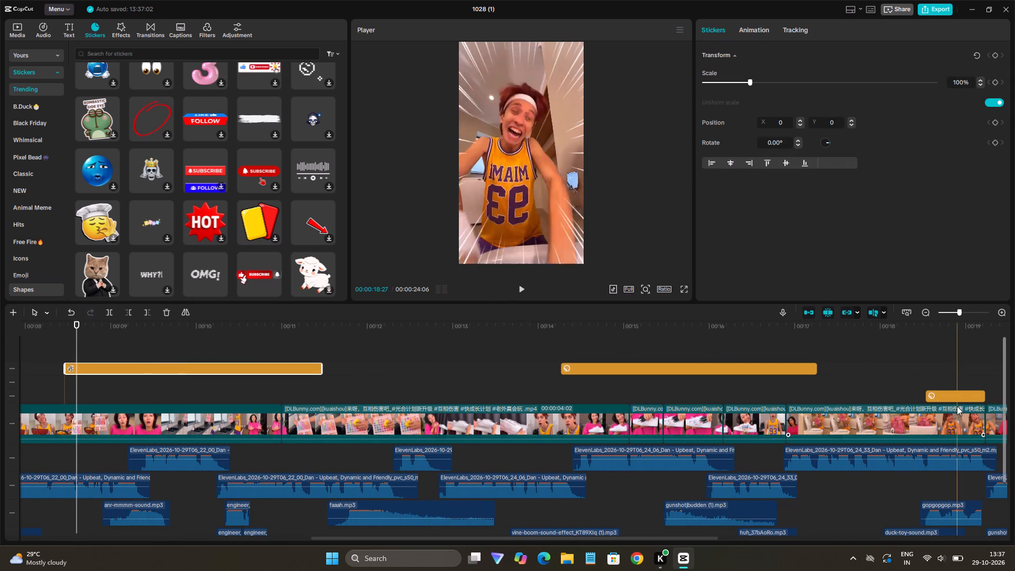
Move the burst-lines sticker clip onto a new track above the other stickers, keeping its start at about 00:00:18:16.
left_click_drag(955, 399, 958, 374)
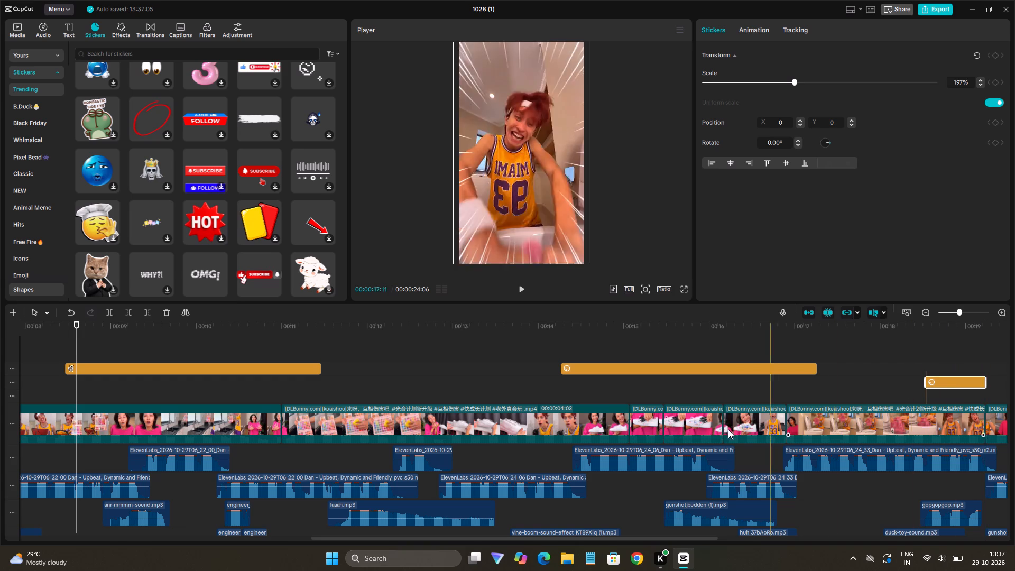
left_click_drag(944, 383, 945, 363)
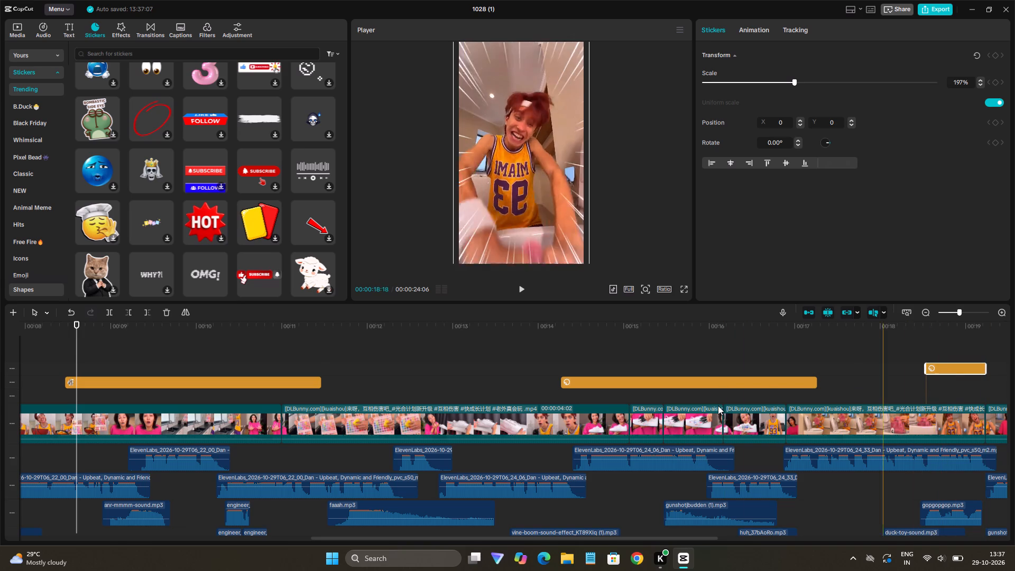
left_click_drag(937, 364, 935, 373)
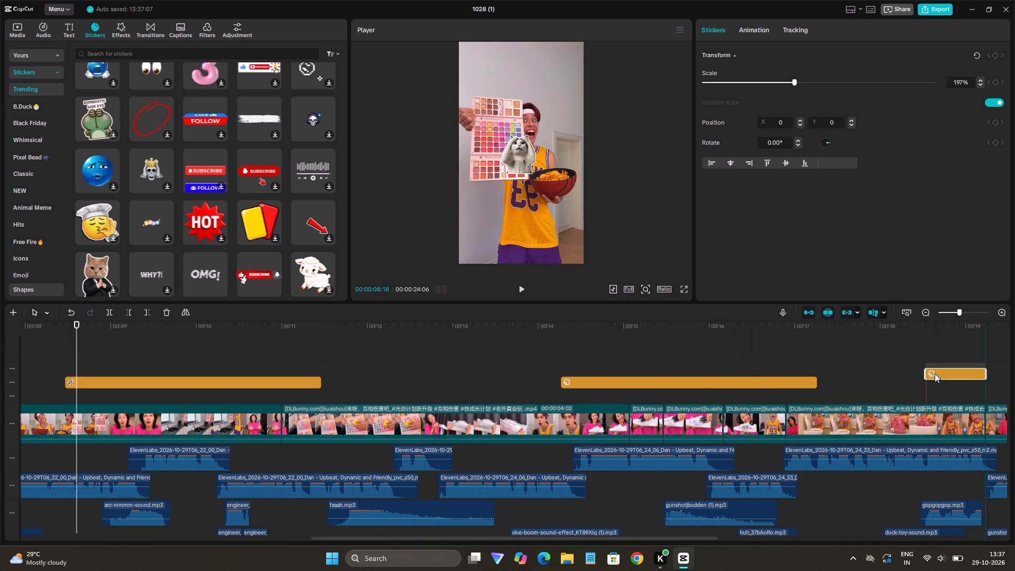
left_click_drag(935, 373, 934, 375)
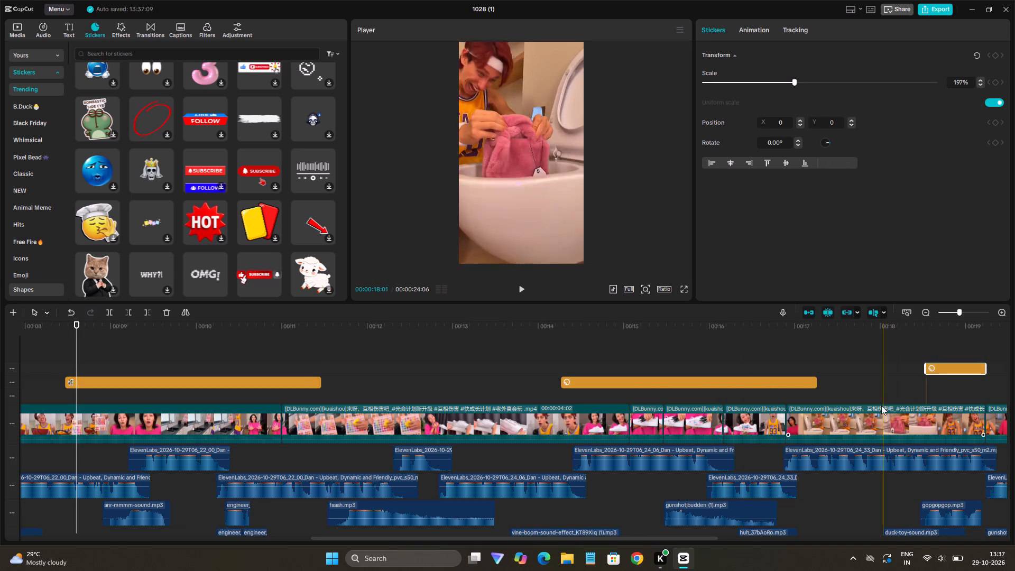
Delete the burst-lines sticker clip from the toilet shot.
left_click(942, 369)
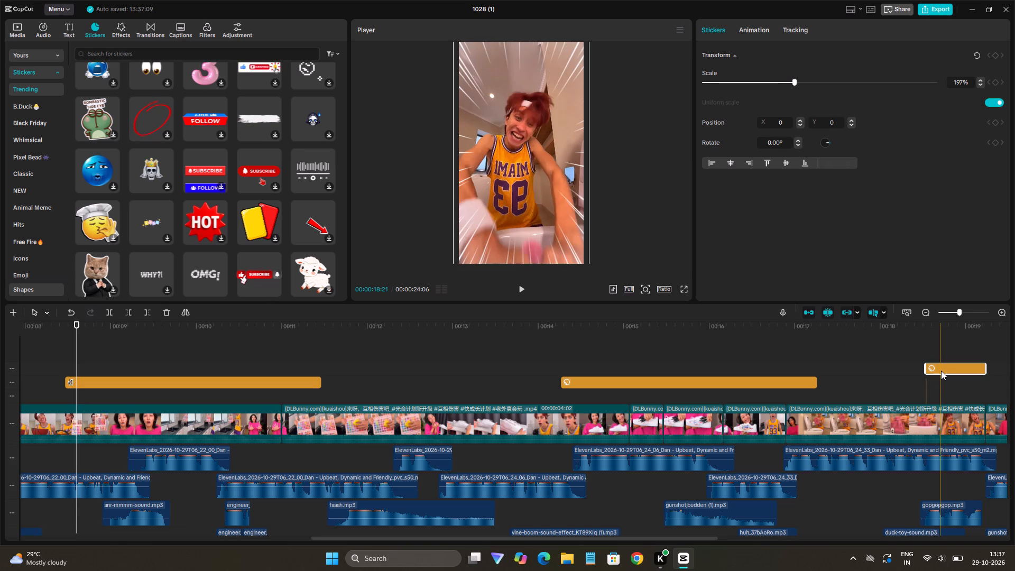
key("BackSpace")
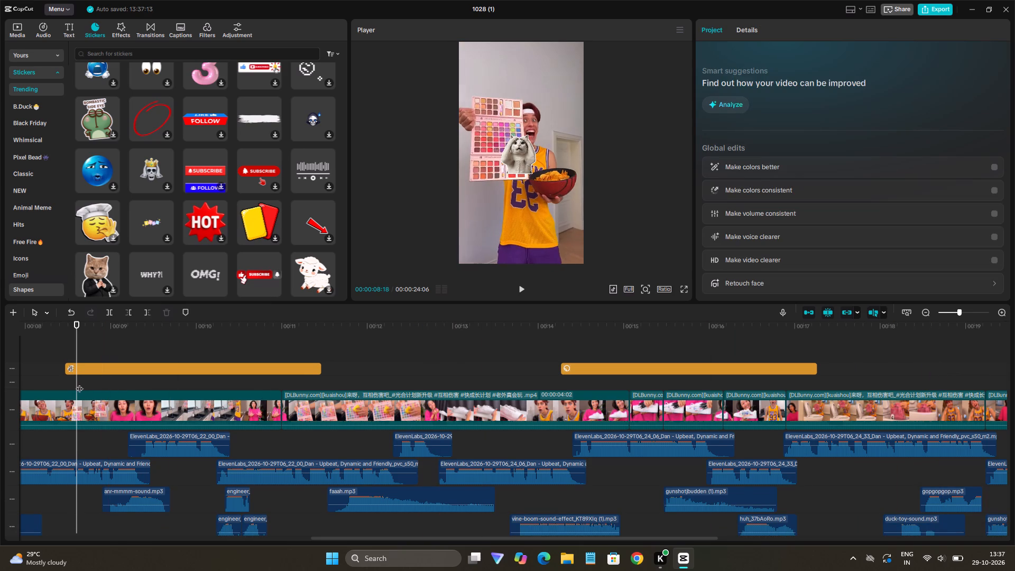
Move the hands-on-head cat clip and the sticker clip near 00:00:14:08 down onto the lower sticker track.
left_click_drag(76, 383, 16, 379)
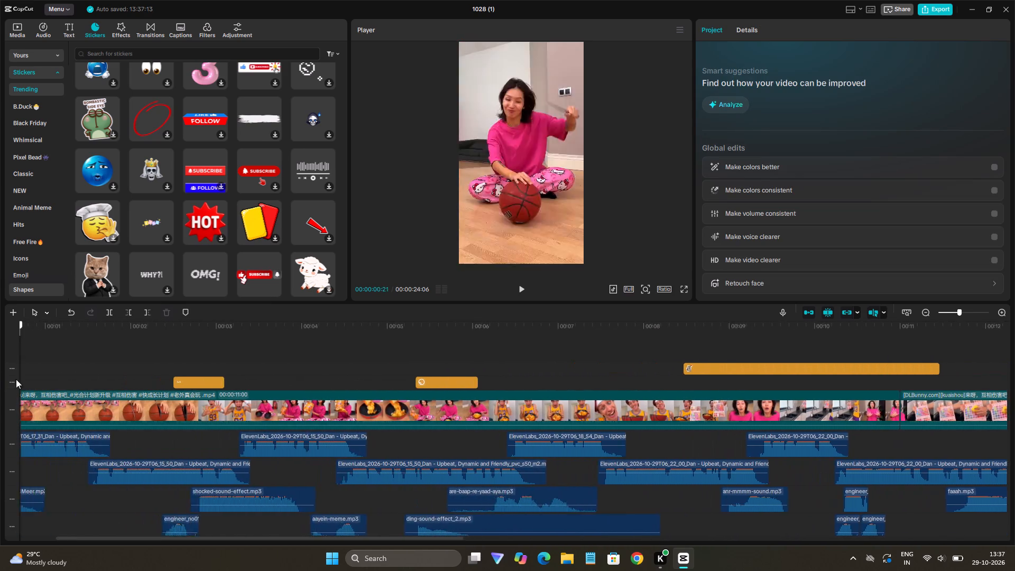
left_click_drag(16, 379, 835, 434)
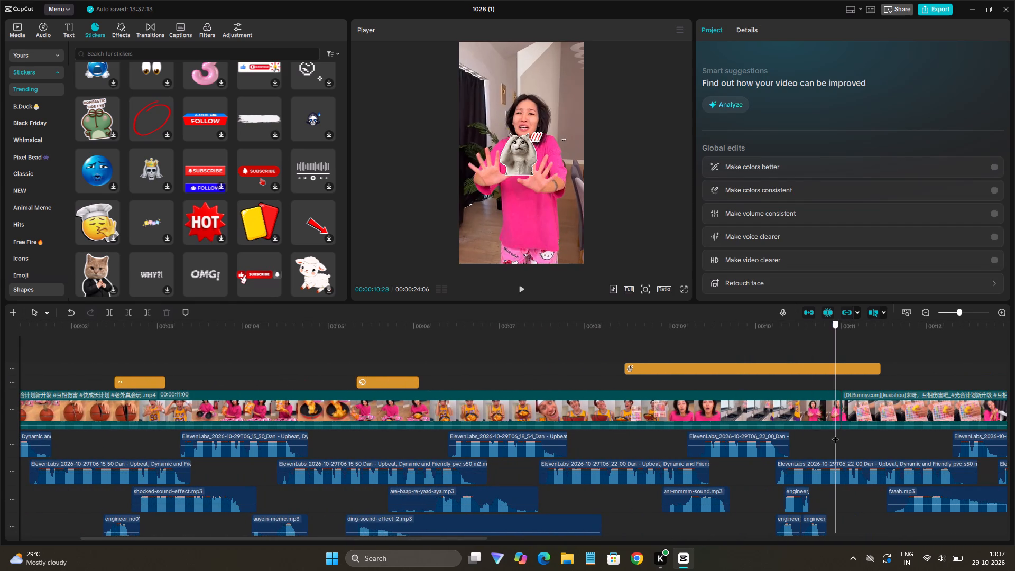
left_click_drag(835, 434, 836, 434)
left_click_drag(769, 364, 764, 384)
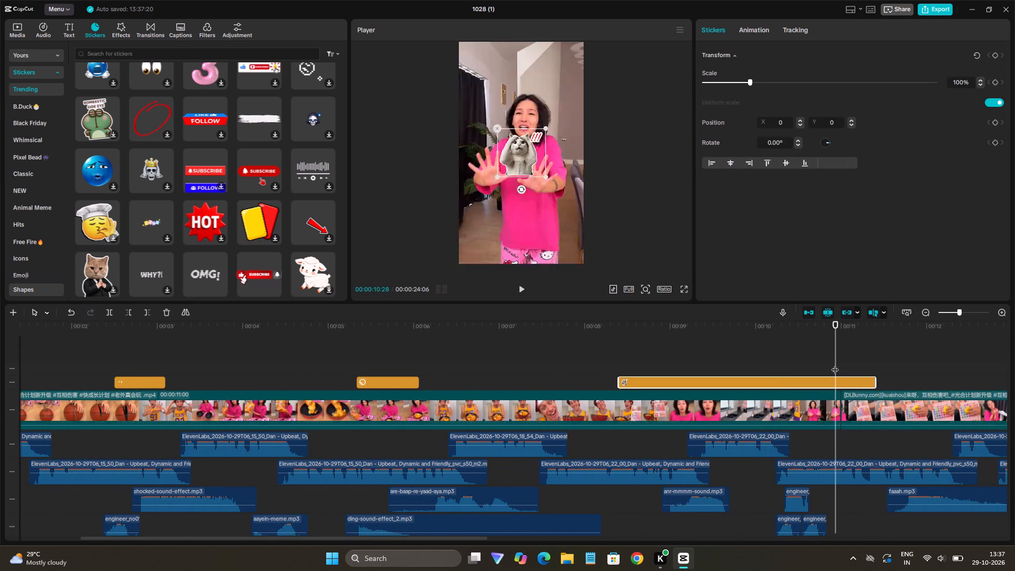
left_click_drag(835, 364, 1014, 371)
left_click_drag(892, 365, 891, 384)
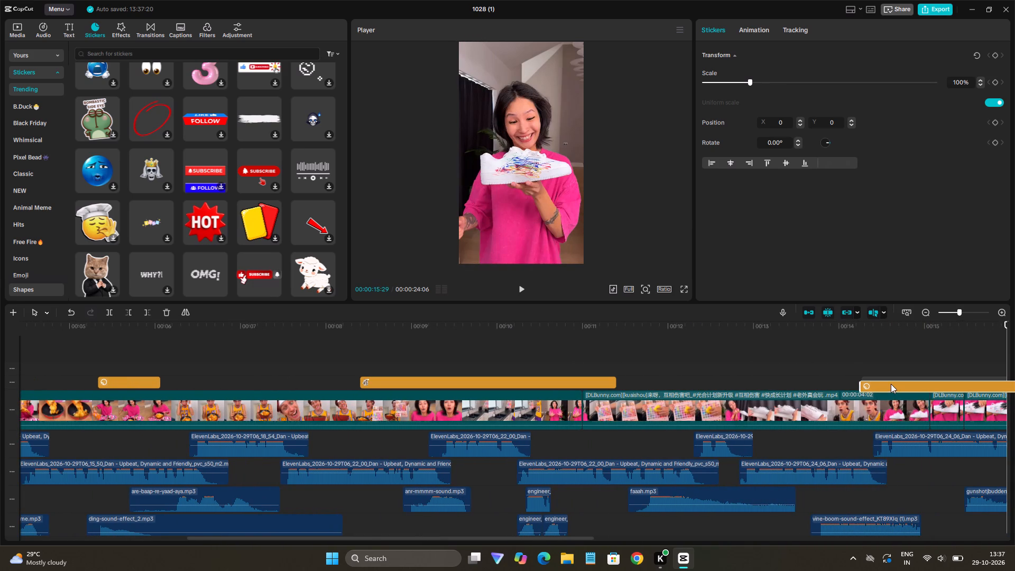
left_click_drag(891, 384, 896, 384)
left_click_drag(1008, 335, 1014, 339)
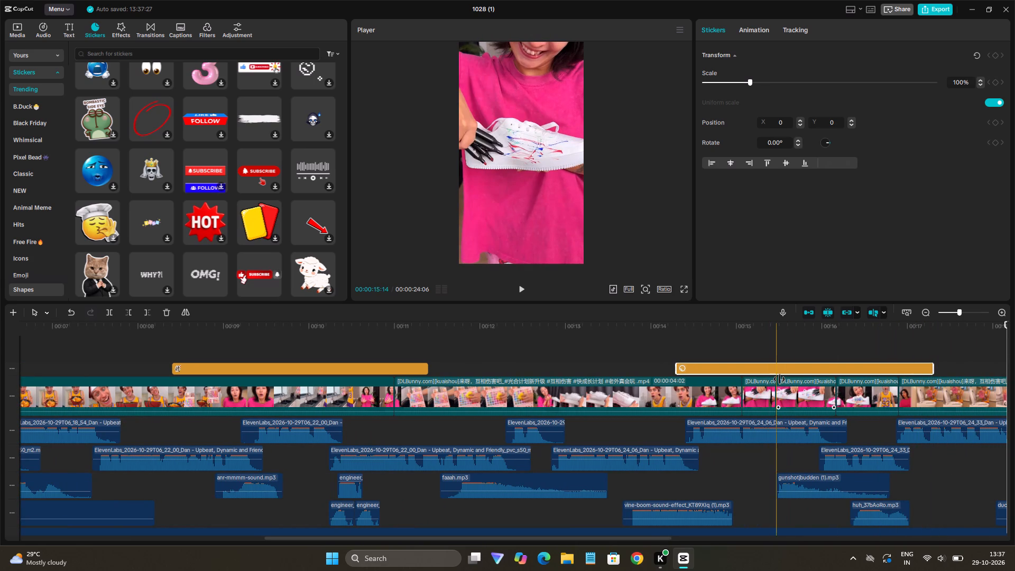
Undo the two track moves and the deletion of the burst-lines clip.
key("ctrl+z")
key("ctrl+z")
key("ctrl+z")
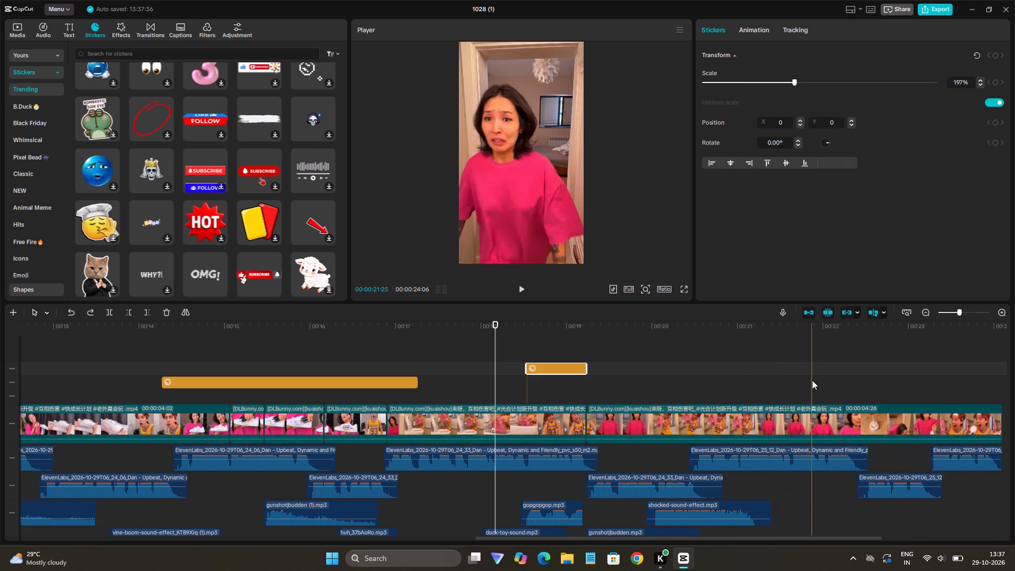
Delete the sticker clip that starts at about 00:00:14:08 over the white-shoe shots.
left_click(391, 381)
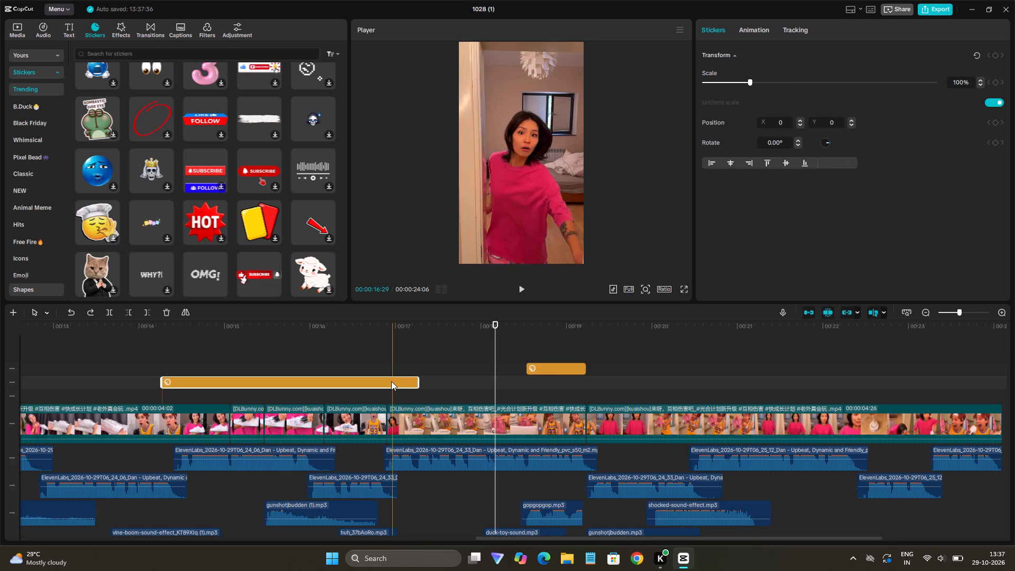
key("BackSpace")
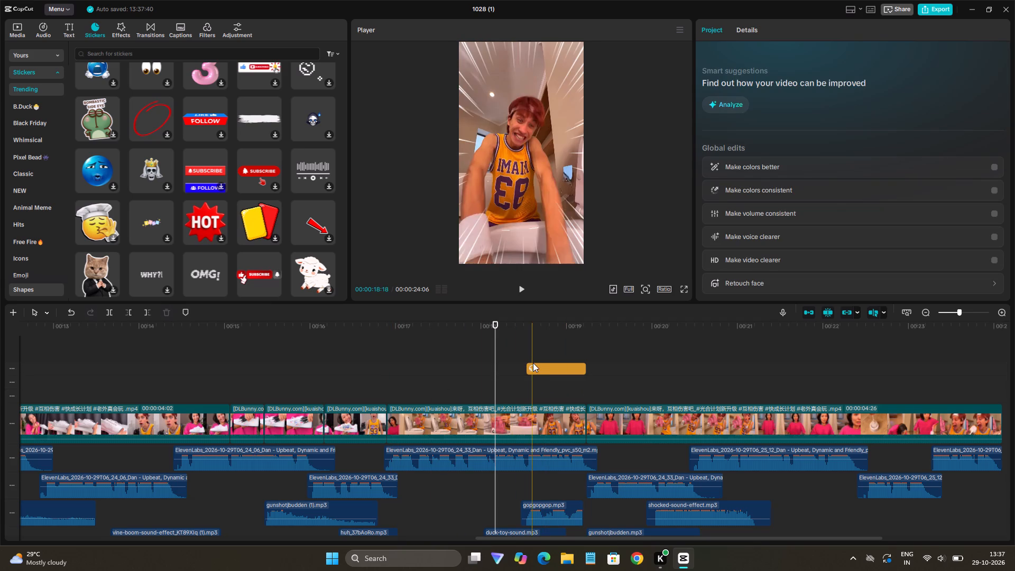
Move the burst-lines sticker clip down to the lower sticker track, starting at about 00:00:18:16.
left_click_drag(534, 369, 530, 392)
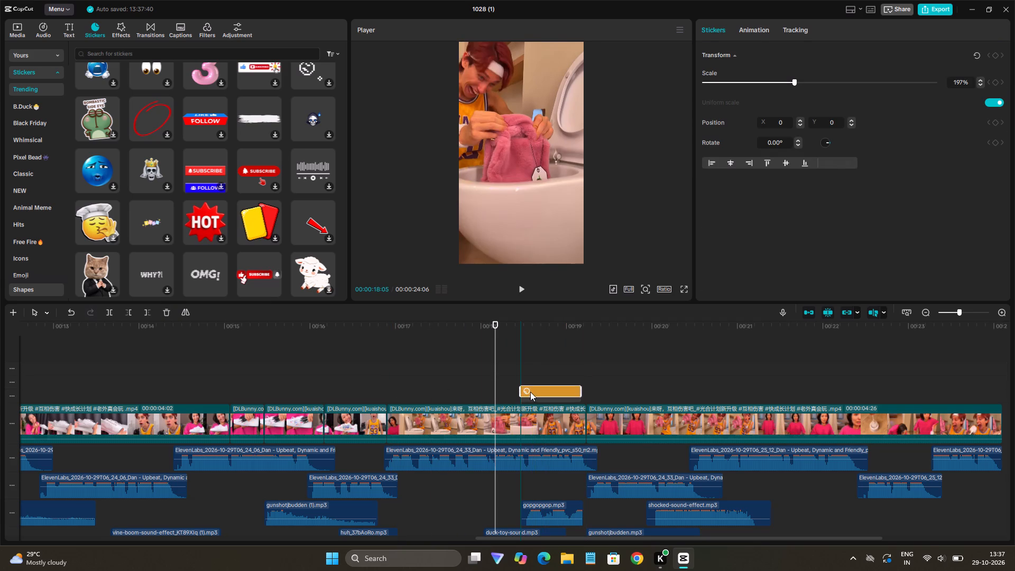
left_click_drag(530, 392, 533, 398)
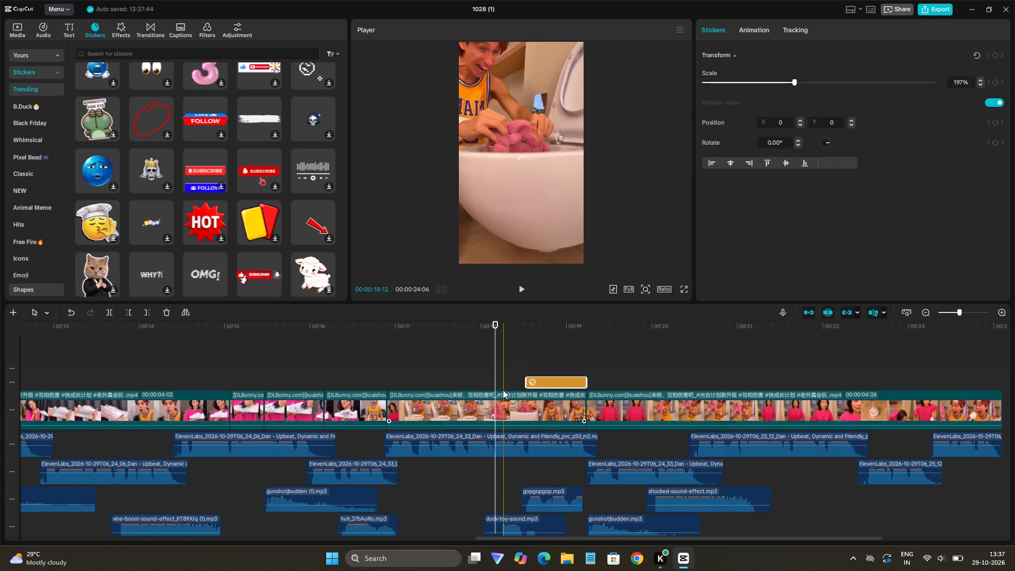
Move the hands-on-head cat clip down onto the track with the other stickers and play back its start near 00:00:08:14.
left_click_drag(496, 385, 0, 393)
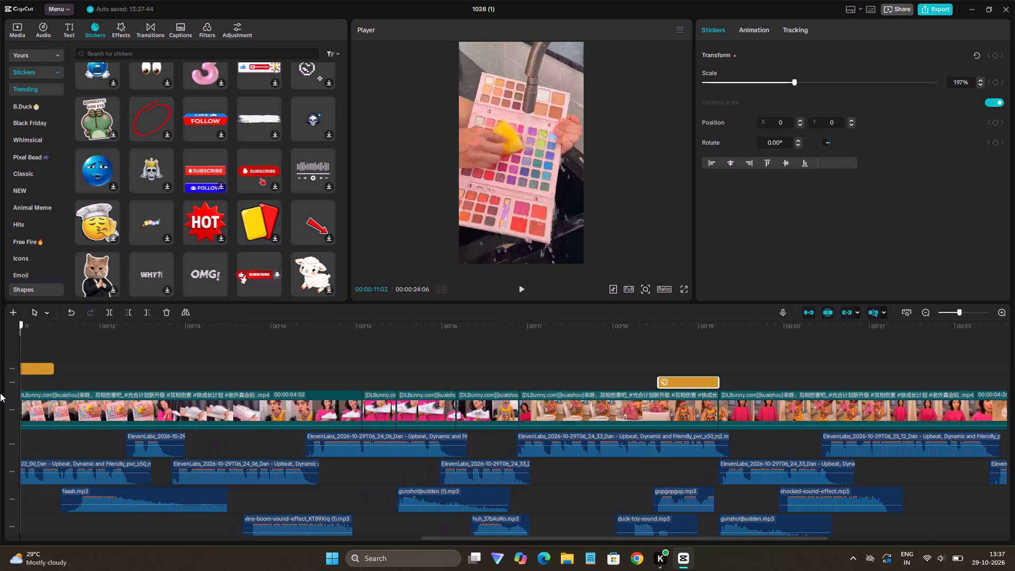
left_click_drag(0, 393, 1, 393)
left_click_drag(387, 367, 387, 381)
left_click(329, 360)
key("space")
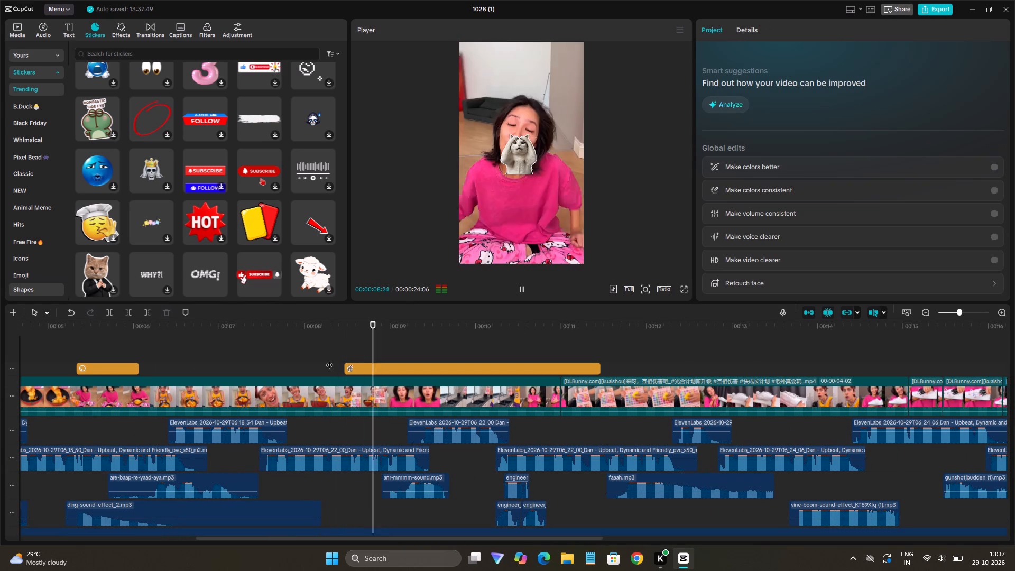
key("space")
Adjust the start of the hands-on-head cat clip to about 00:00:08:10, over the make-up-palette shot.
left_click(348, 363)
left_click_drag(344, 366, 381, 379)
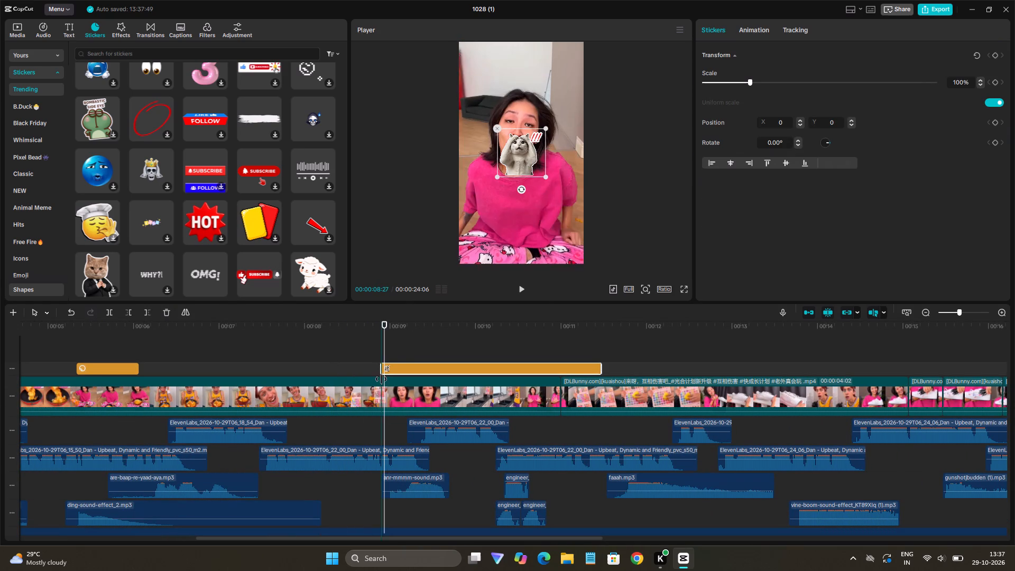
left_click_drag(381, 379, 580, 395)
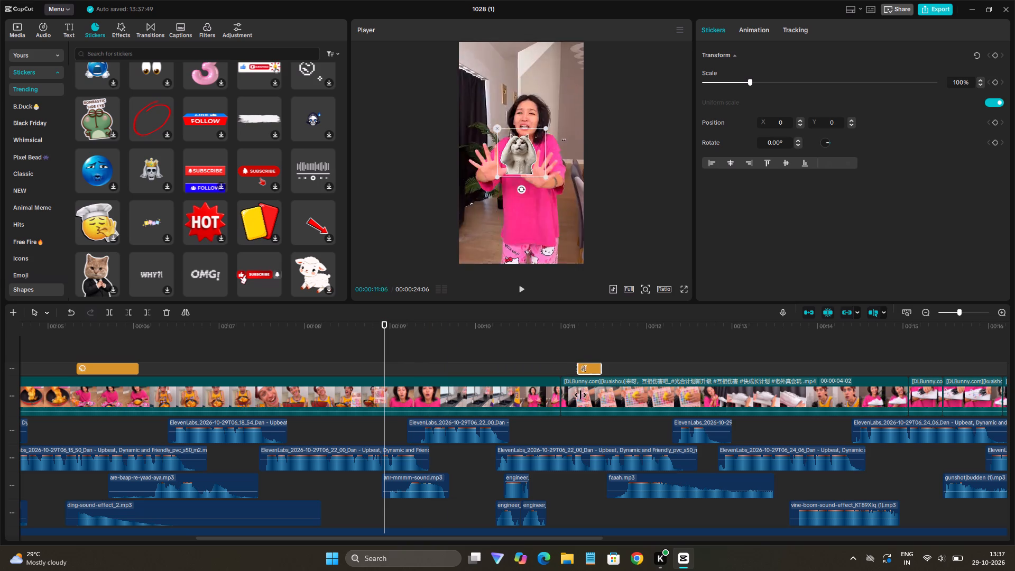
left_click_drag(580, 395, 255, 418)
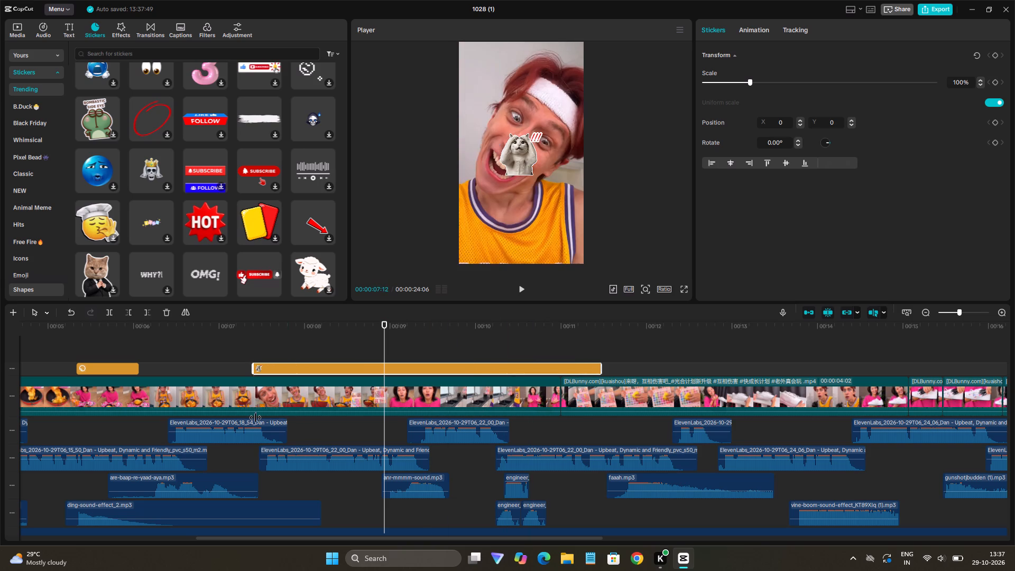
left_click_drag(255, 418, 301, 419)
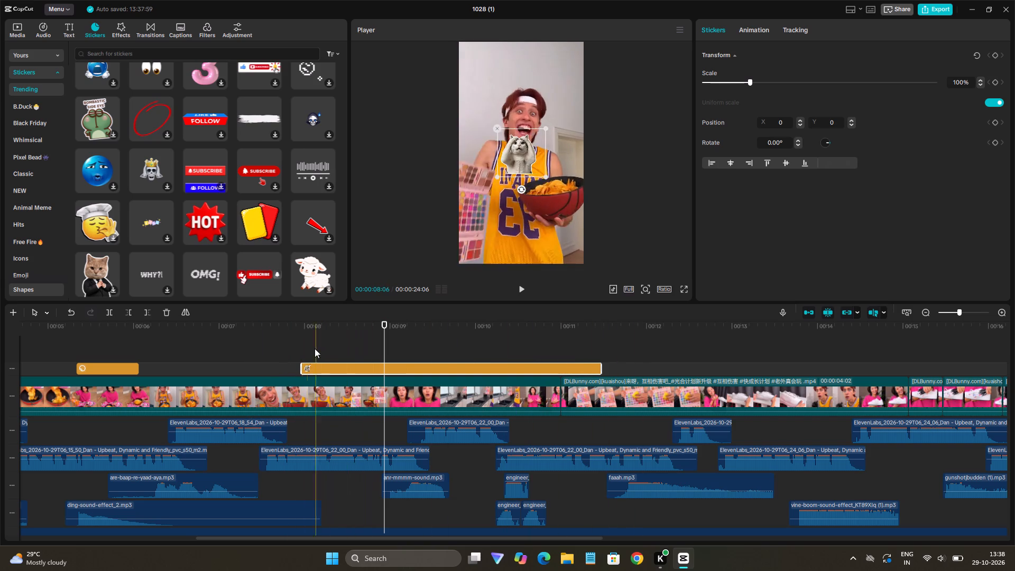
left_click_drag(302, 366, 346, 381)
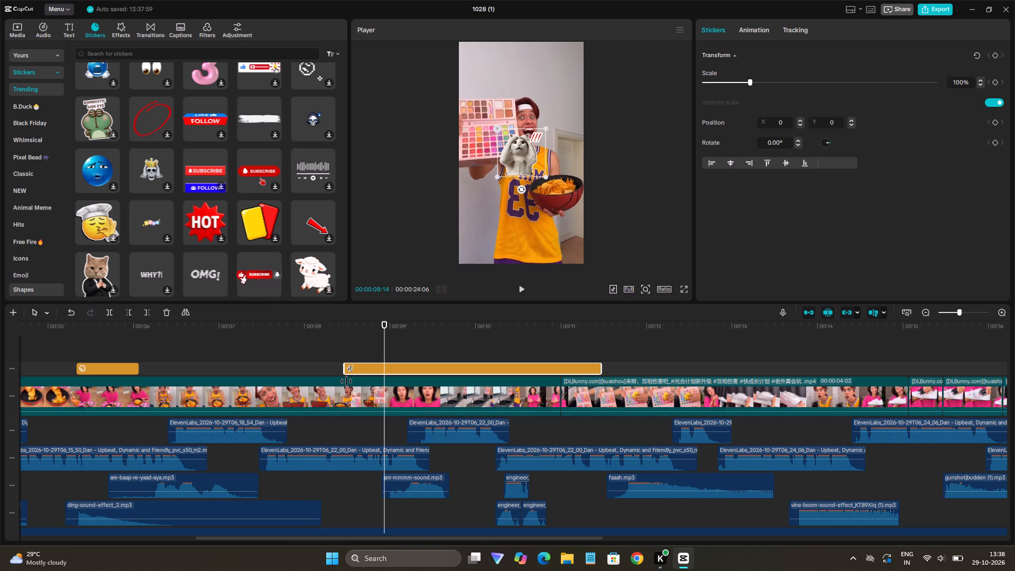
left_click_drag(346, 381, 336, 383)
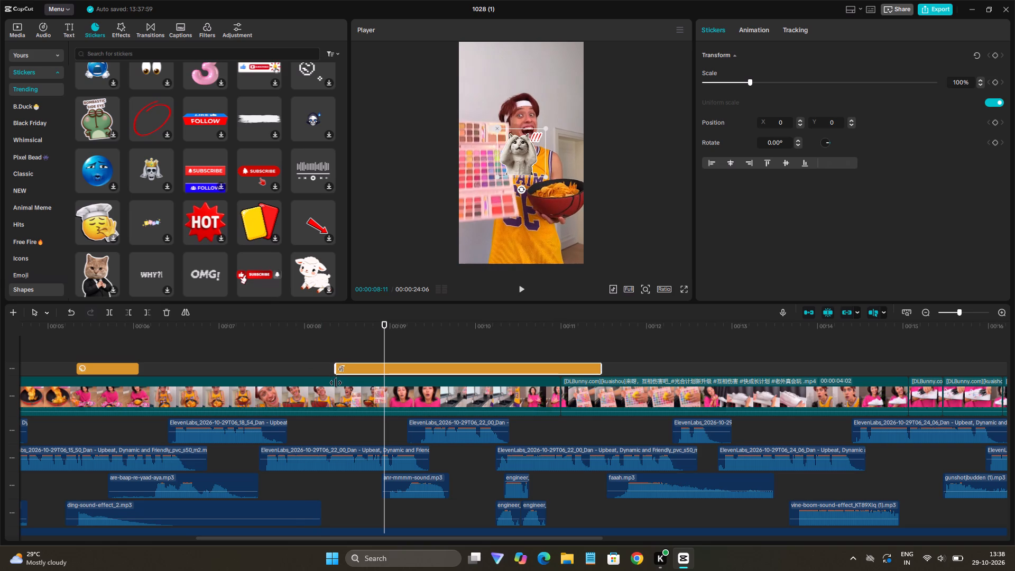
left_click_drag(336, 383, 334, 384)
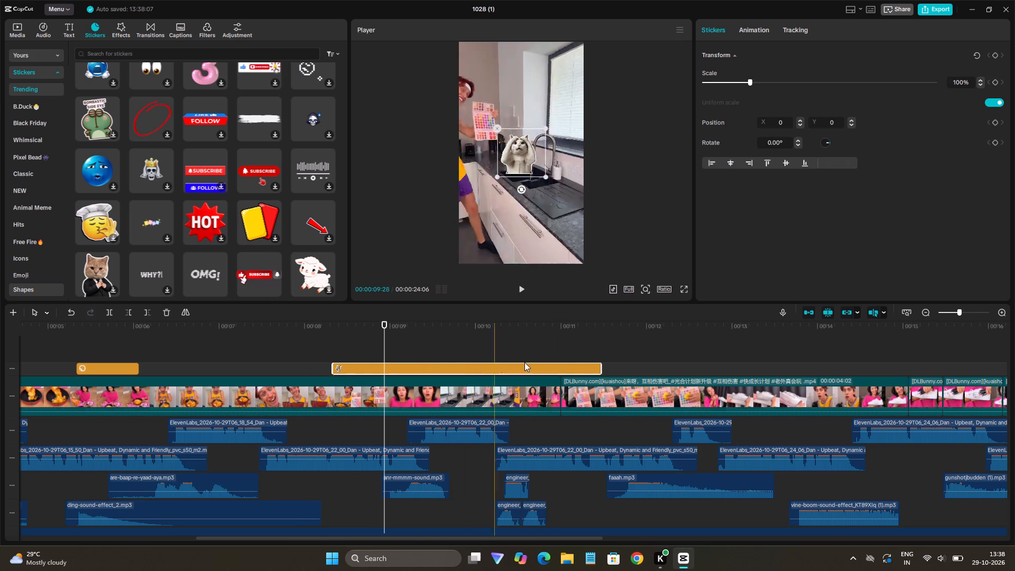
Trim and move the hands-on-head cat clip to run from about 00:00:08:25 to 00:00:09:18, over the surprised woman's shots.
left_click_drag(598, 368, 397, 406)
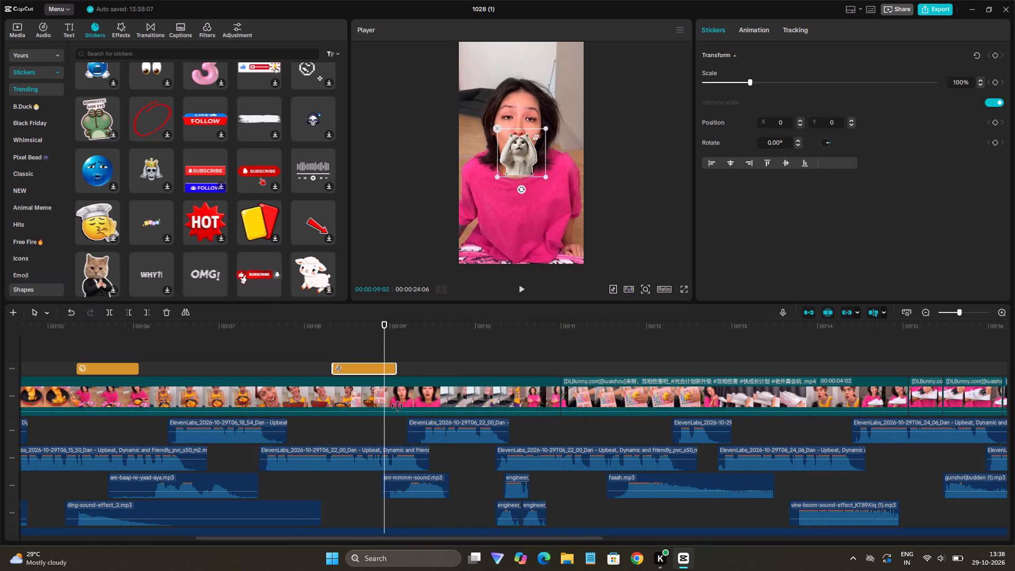
left_click_drag(397, 406, 421, 406)
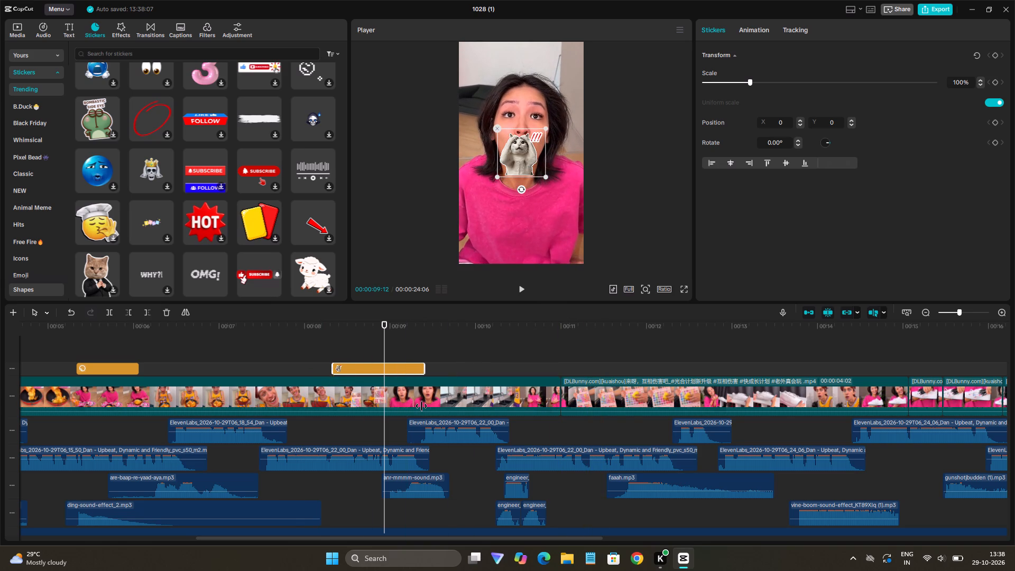
left_click_drag(421, 406, 371, 408)
left_click_drag(355, 372, 398, 373)
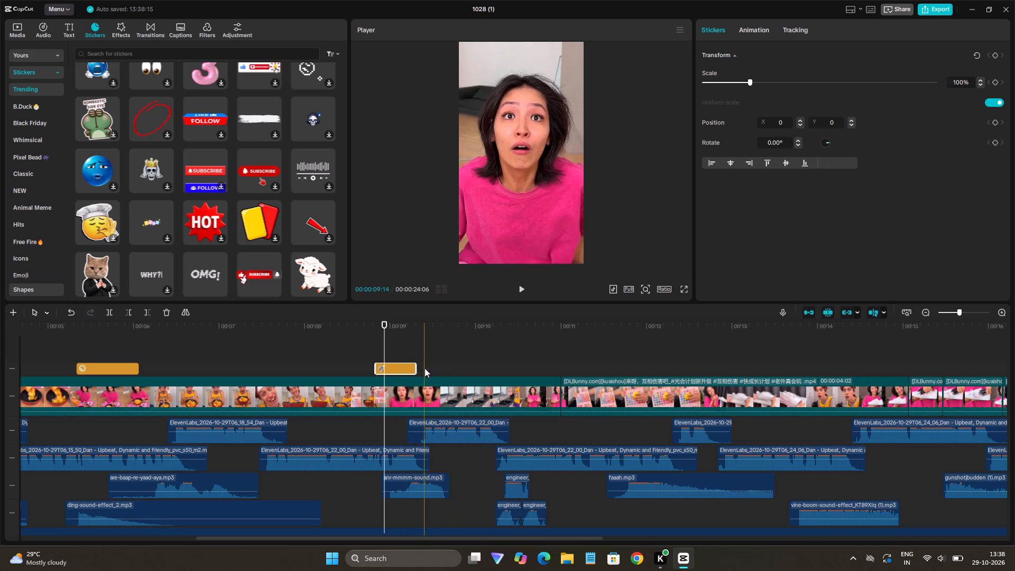
left_click_drag(416, 367, 447, 371)
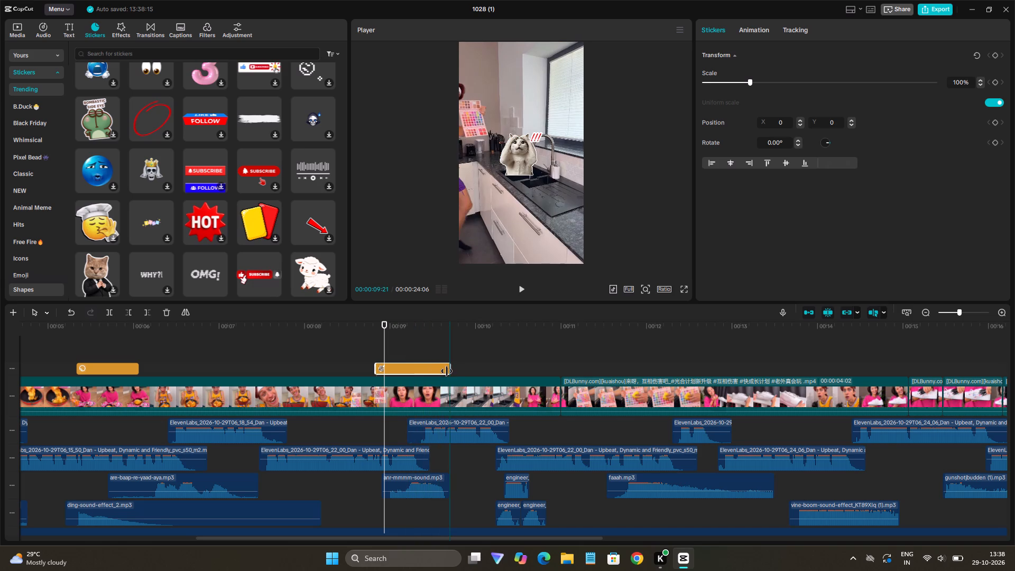
left_click_drag(447, 371, 441, 374)
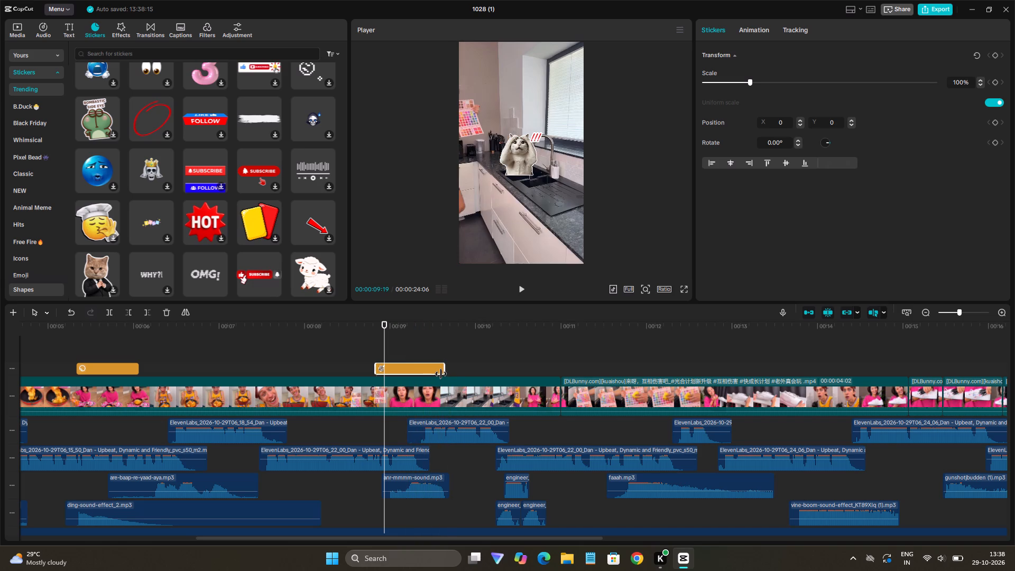
left_click_drag(441, 374, 440, 374)
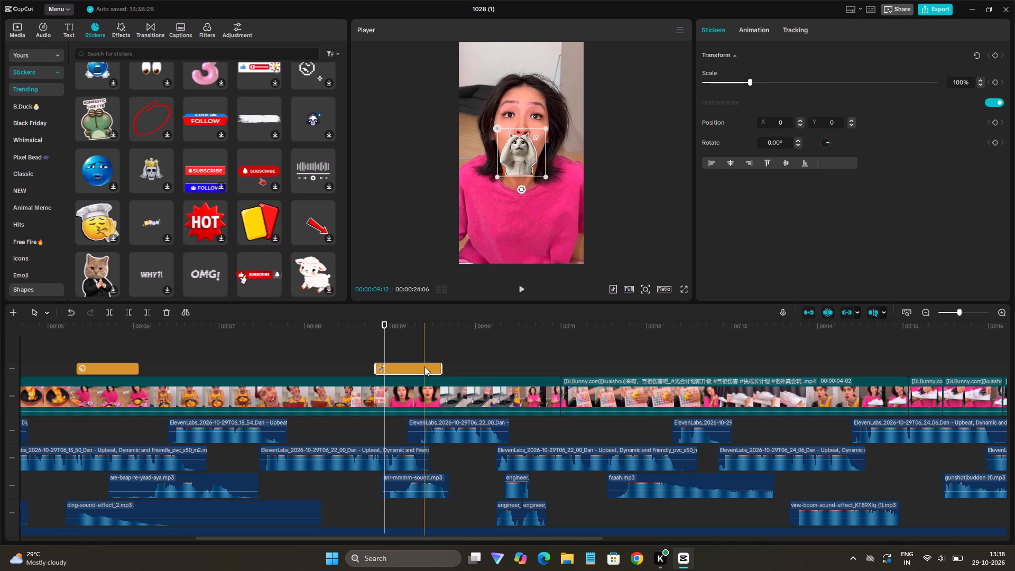
Scale the hands-on-head cat sticker down to 89%.
left_click(514, 139)
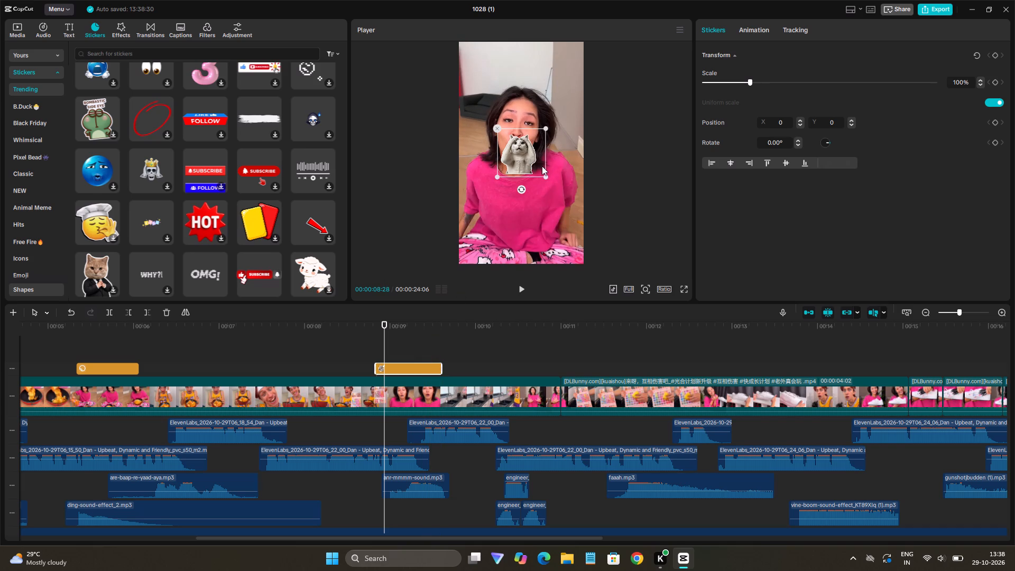
left_click_drag(543, 175, 542, 170)
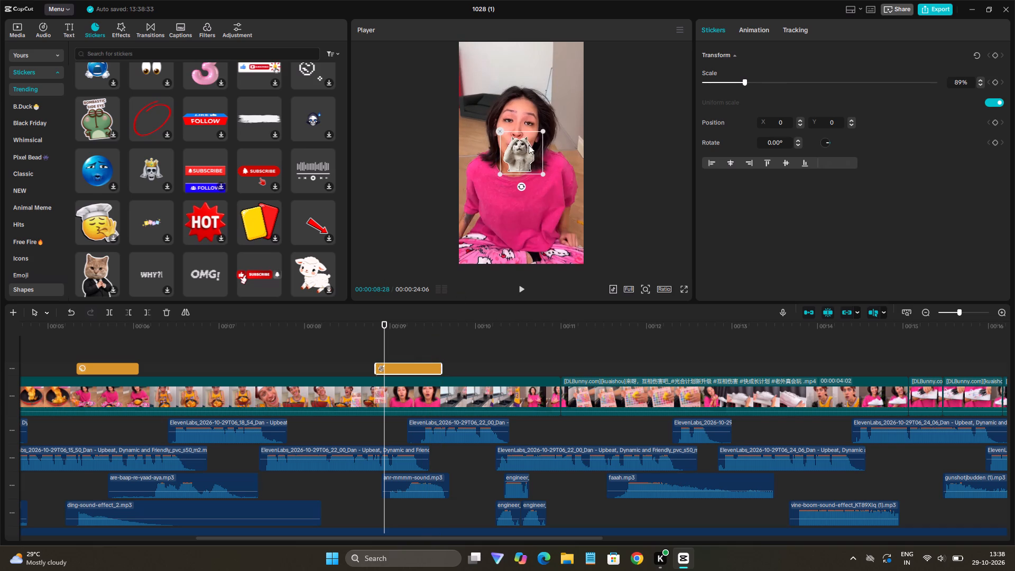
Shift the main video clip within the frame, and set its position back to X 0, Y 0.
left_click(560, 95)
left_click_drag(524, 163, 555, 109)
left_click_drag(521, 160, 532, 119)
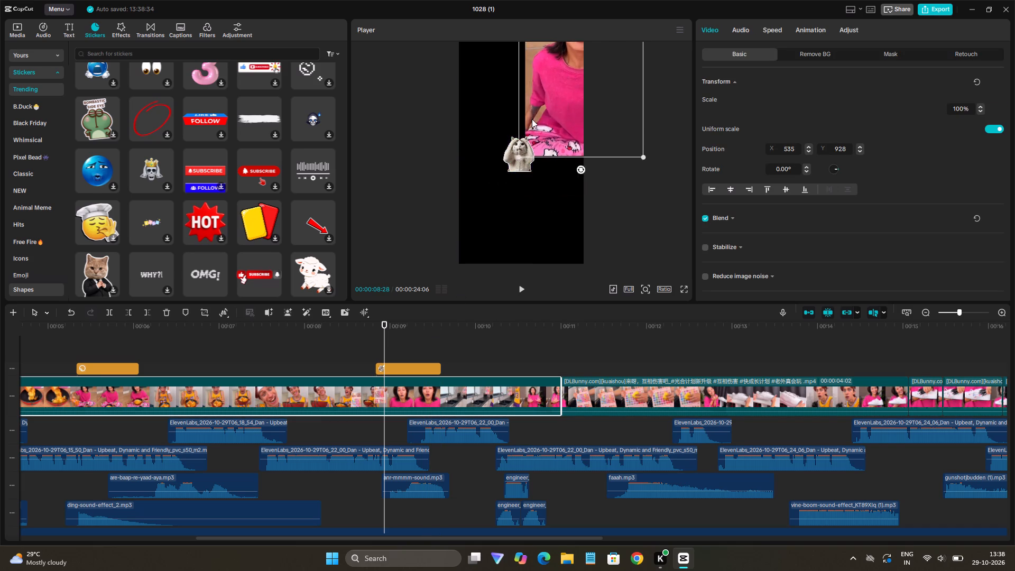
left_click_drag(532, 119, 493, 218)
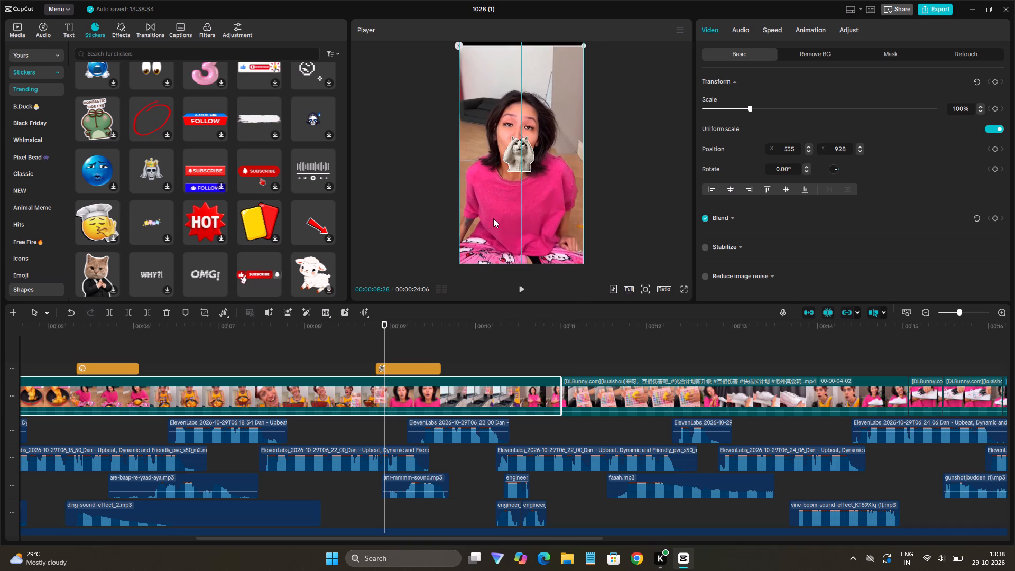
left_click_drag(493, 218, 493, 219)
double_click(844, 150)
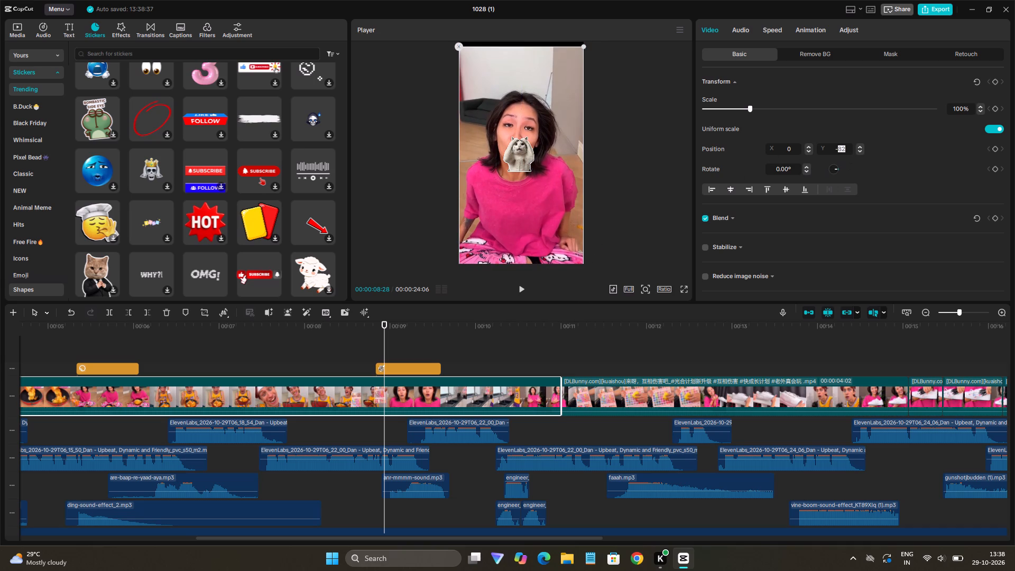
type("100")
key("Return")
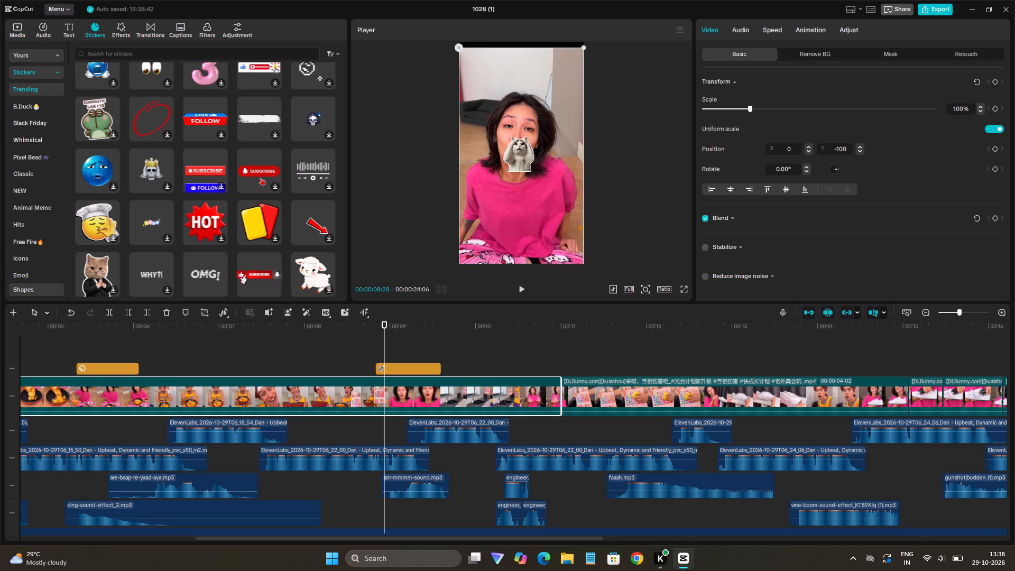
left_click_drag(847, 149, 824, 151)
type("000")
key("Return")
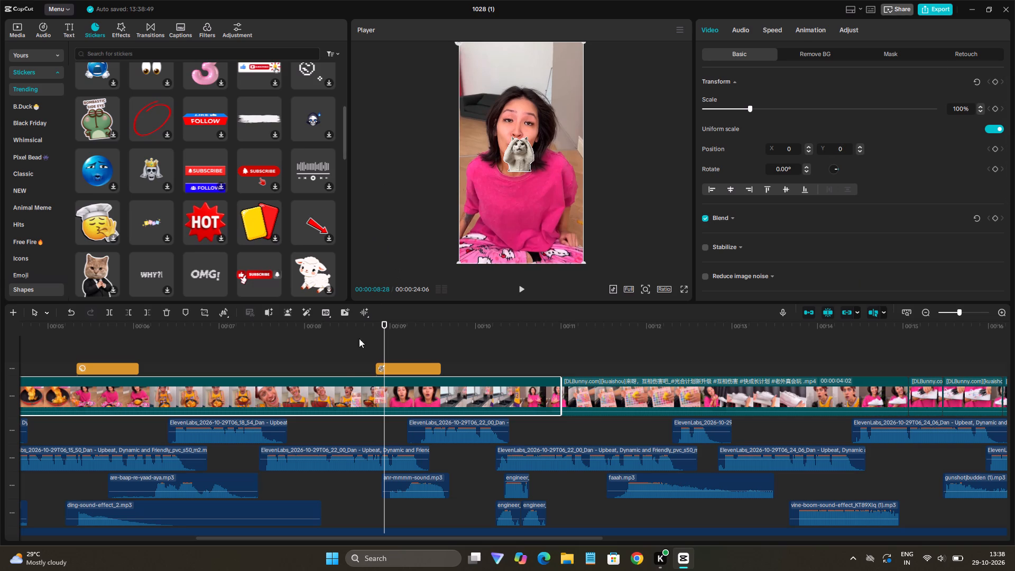
Place the hands-on-head cat sticker in the frame's upper-right corner, at about X 641, Y 1435, and scale it to 81%.
left_click(361, 351)
key("space")
key("space")
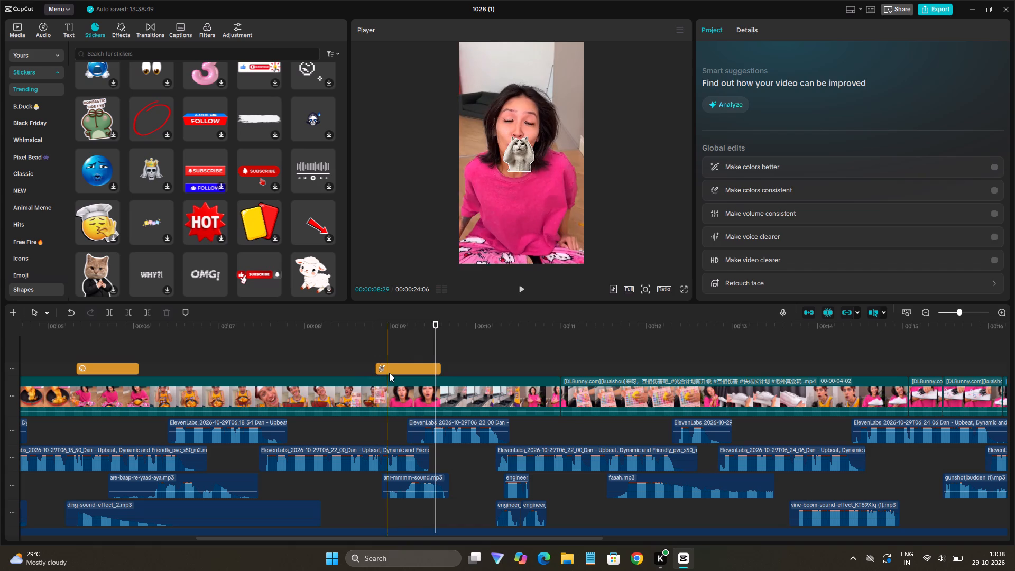
left_click(389, 373)
left_click(536, 163)
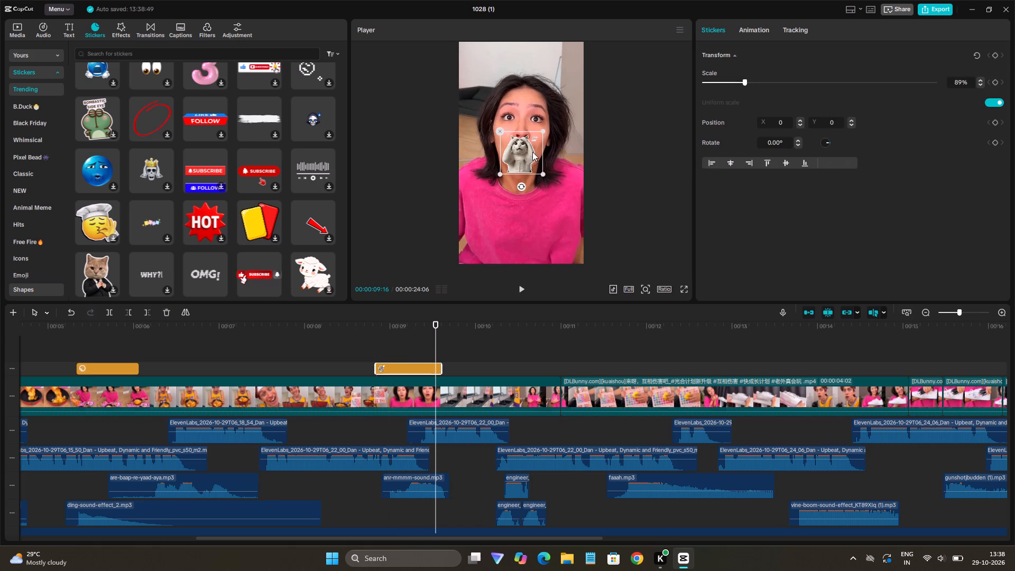
left_click_drag(532, 152, 569, 69)
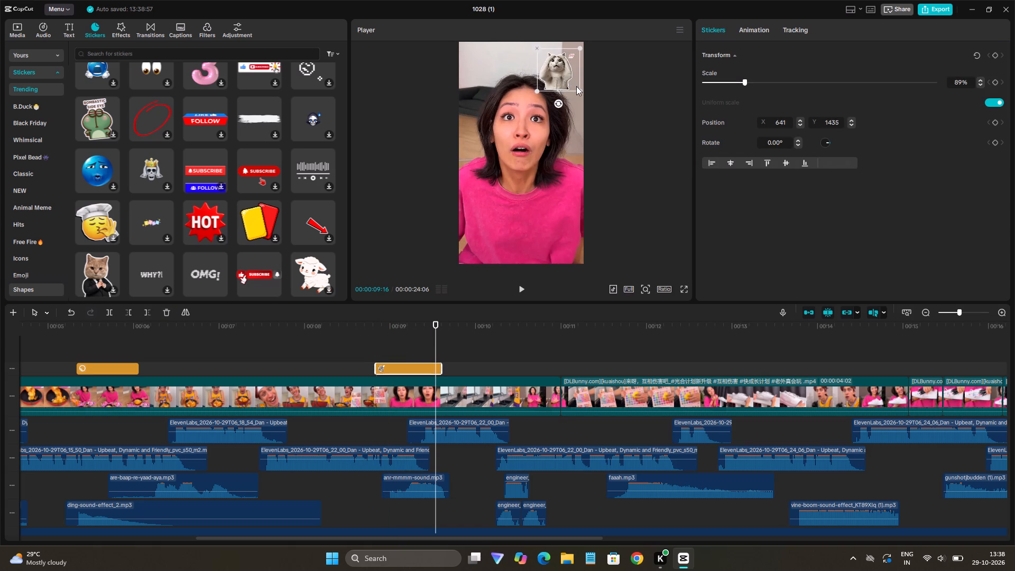
left_click(579, 90)
left_click(561, 69)
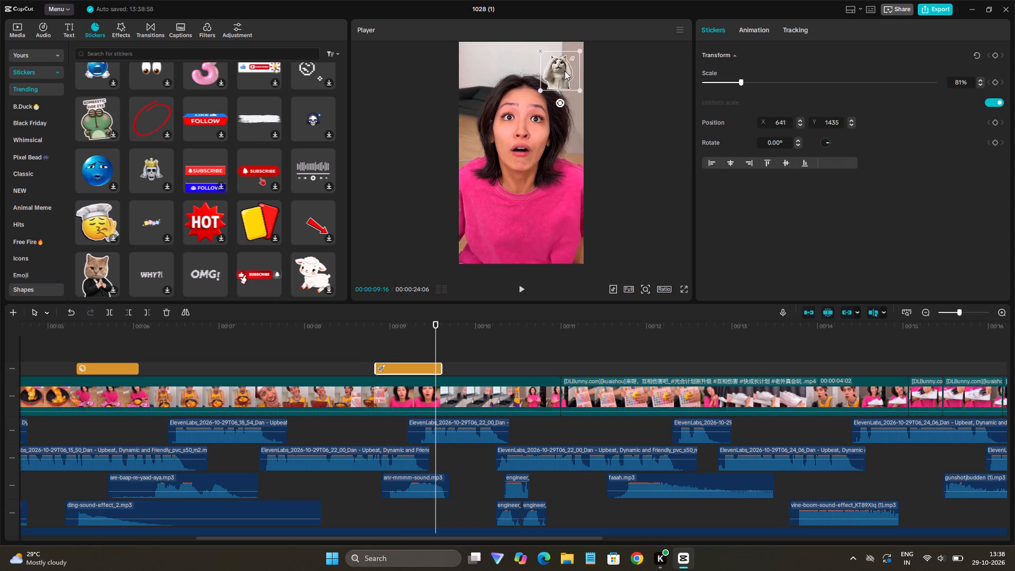
Play back the video from the hands-on-head cat sticker through to the bathroom shot near 00:00:17:05.
left_click(338, 352)
key("space")
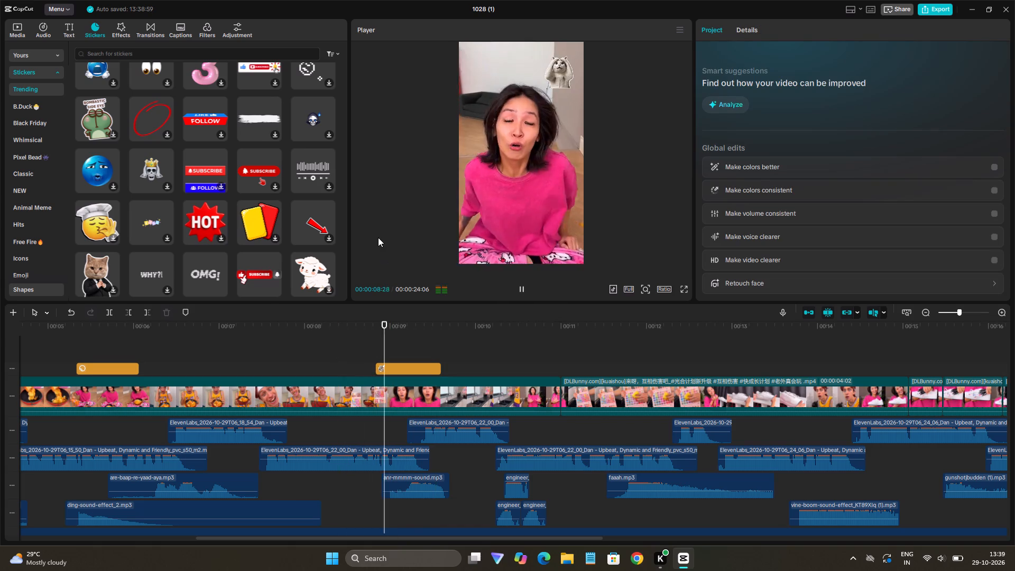
key("space")
left_click(382, 337)
key("space")
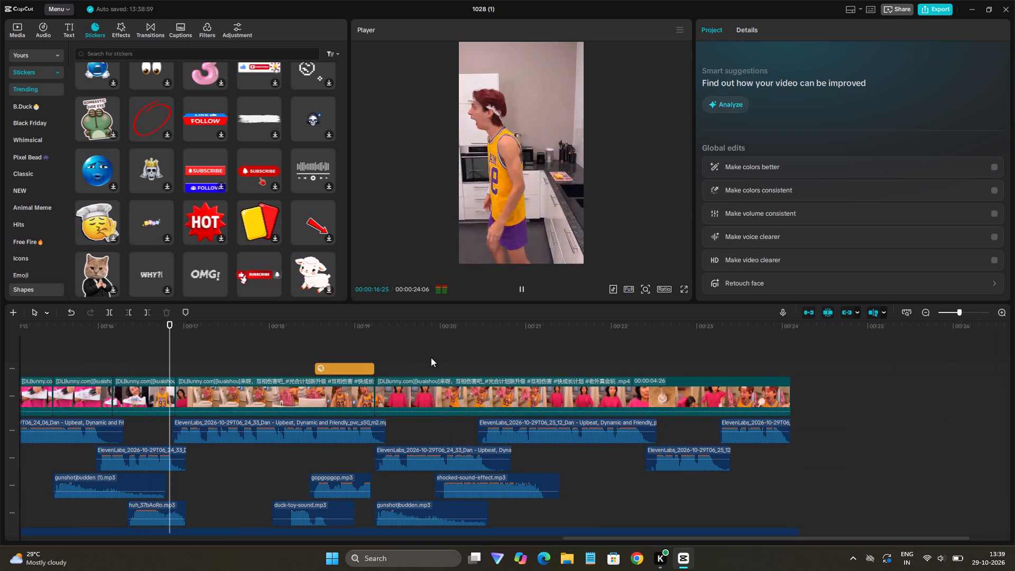
key("space")
Browse the trending stickers for further options and return to the beginning of the video.
scroll(171, 208, "down", 1)
scroll(163, 176, "up", 10)
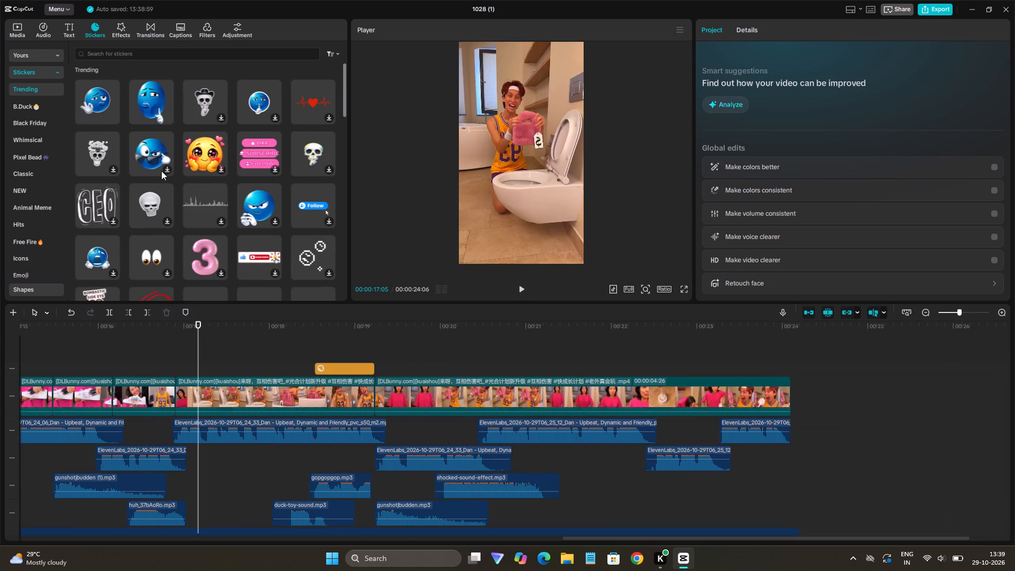
scroll(163, 172, "up", 1)
scroll(237, 181, "up", 1)
scroll(238, 192, "down", 4)
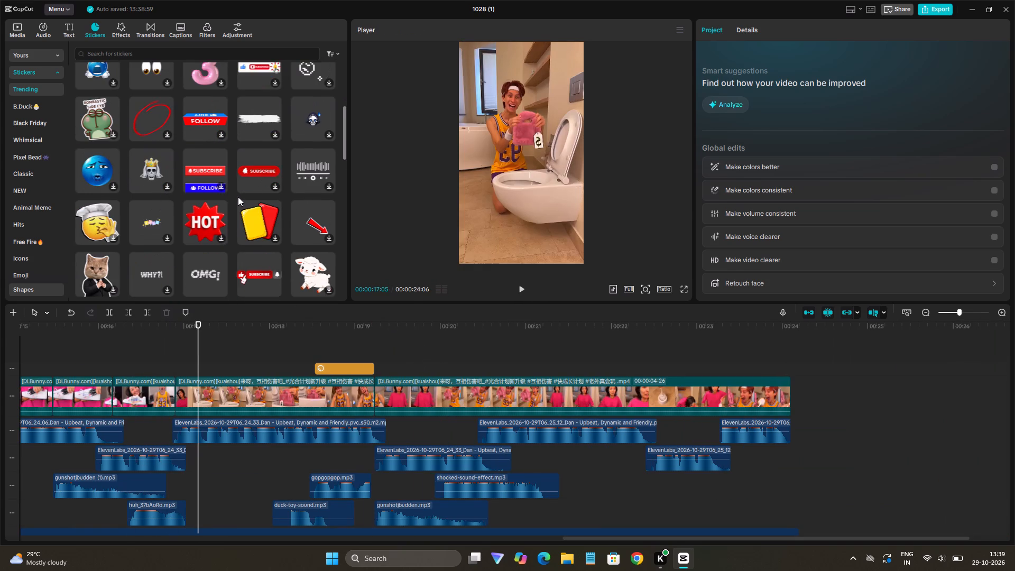
scroll(238, 197, "up", 1)
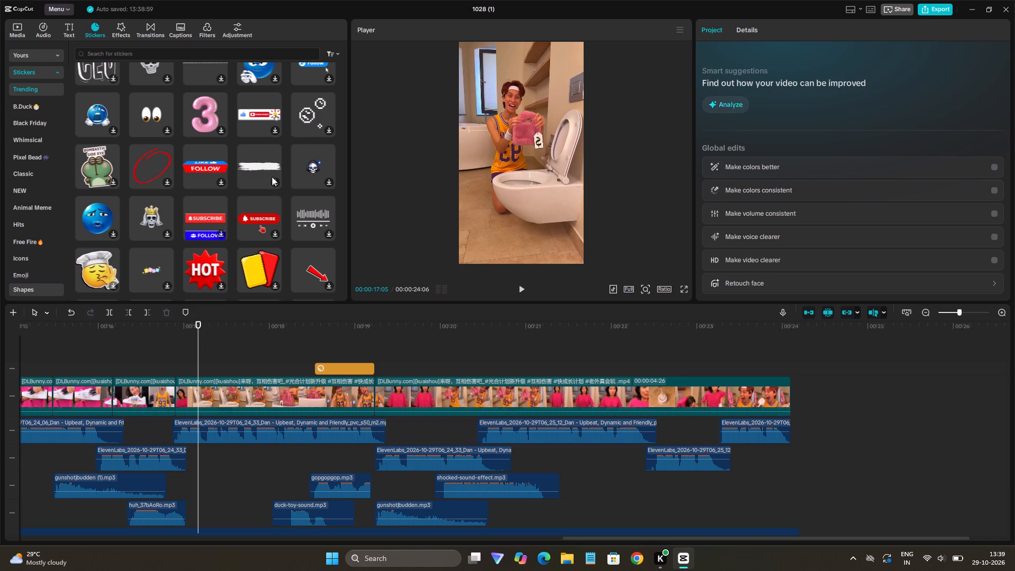
left_click_drag(200, 365, 0, 324)
scroll(261, 422, "down", 20, "ctrl")
scroll(261, 422, "down", 7, "ctrl")
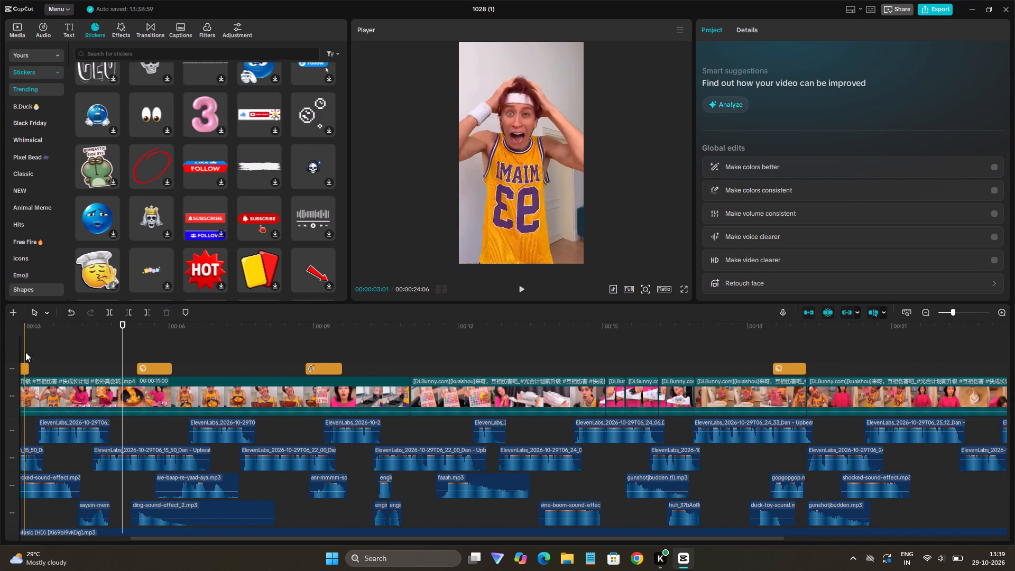
Play back the video from the beginning to review the edit with its stickers and sound effects.
left_click_drag(25, 352, 0, 324)
left_click(52, 349)
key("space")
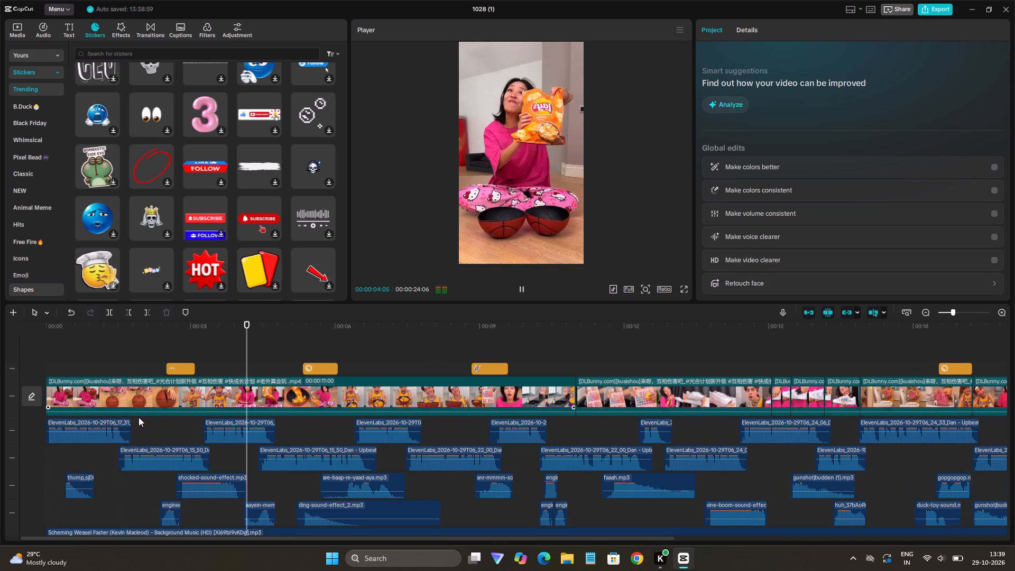
Check the Wi-Fi connection and the list of available networks in the Windows quick settings.
left_click(930, 558)
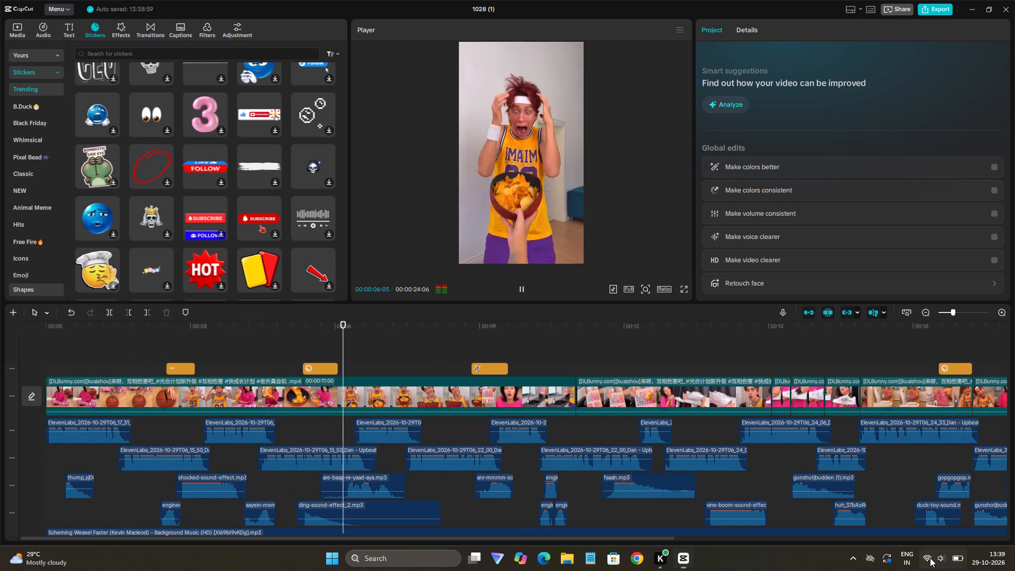
left_click(874, 364)
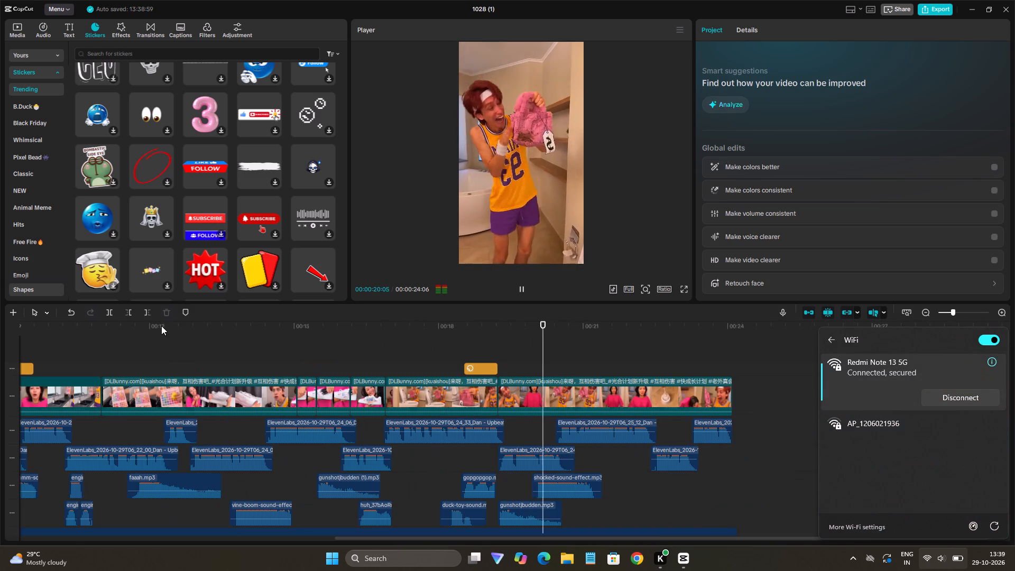
Stop playback, return the timeline to the beginning of the video, and dismiss the keyboard shortcut conflict notice.
left_click(77, 351)
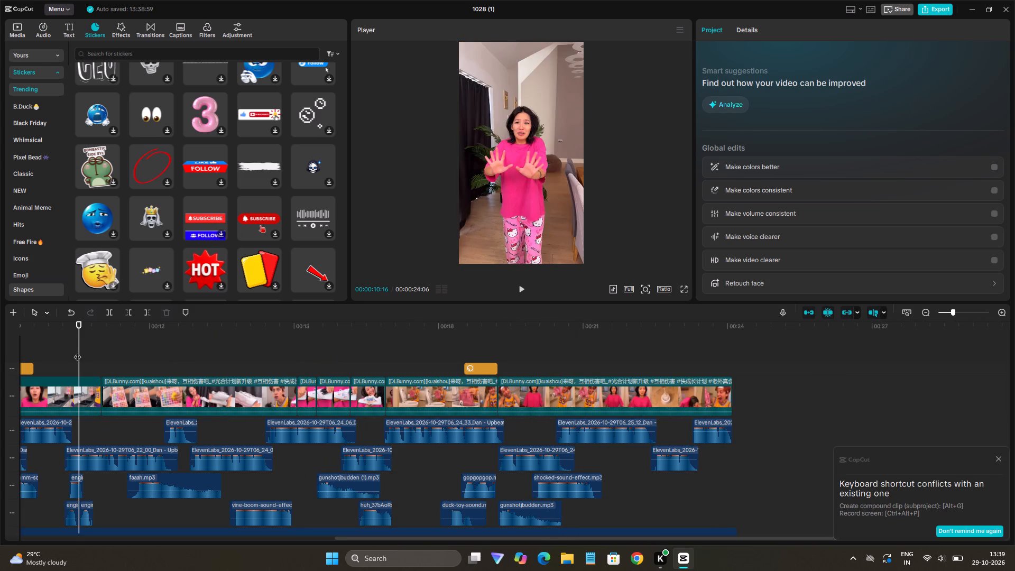
left_click_drag(77, 352, 0, 323)
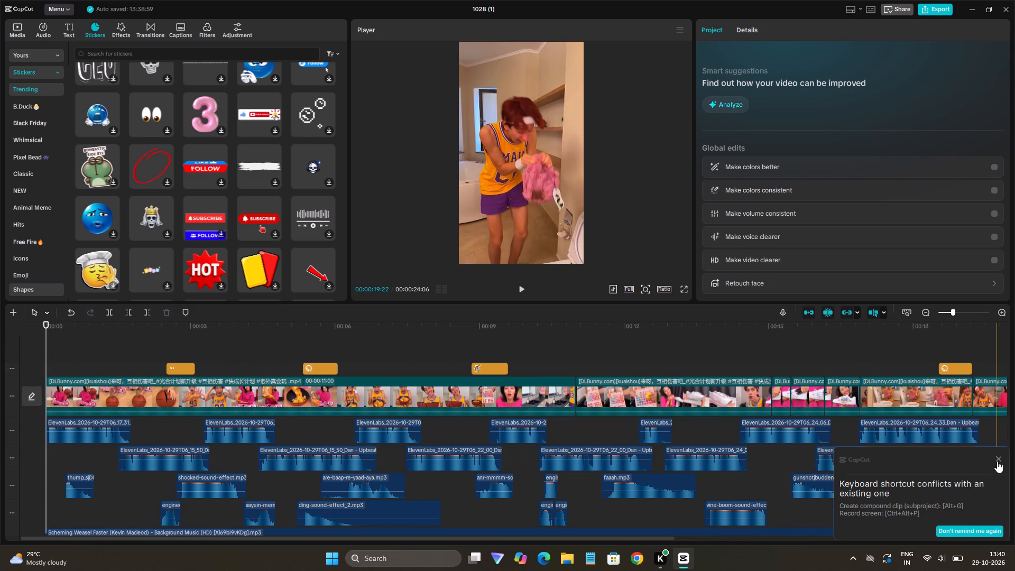
left_click(997, 461)
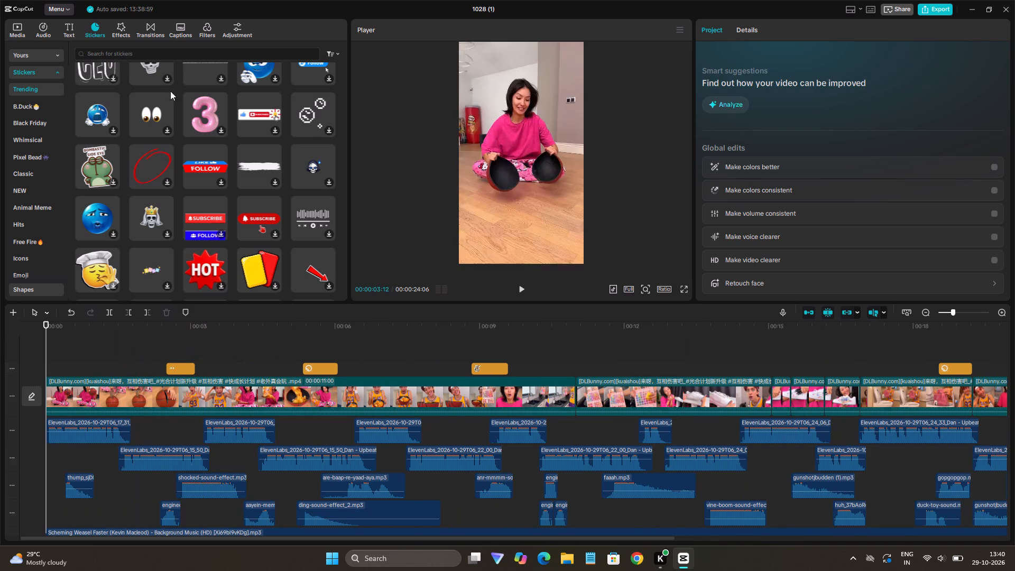
Open the audio library.
left_click(39, 28)
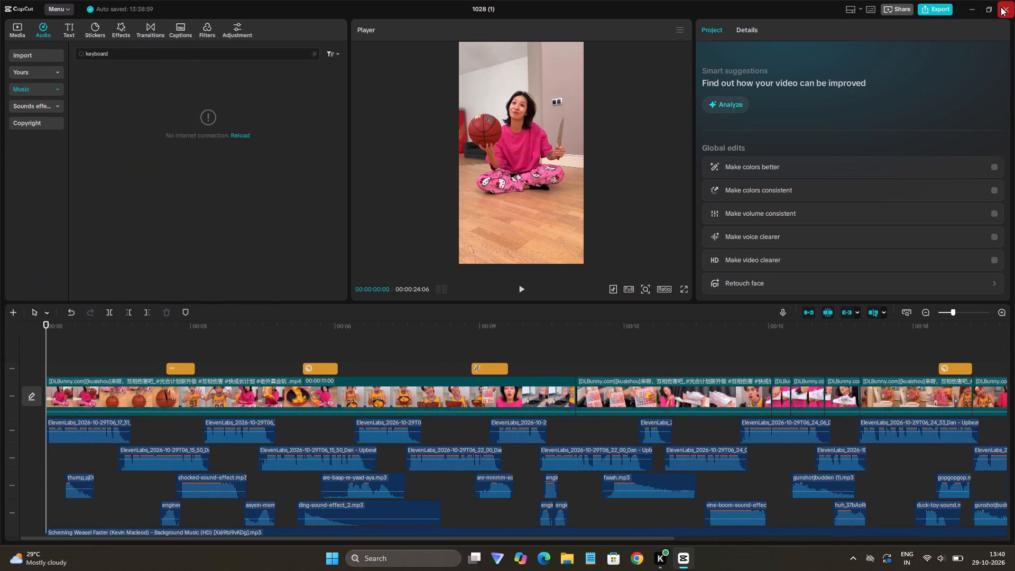
Switch to Urban VPN, retry loading its locations and connect to the United States.
left_click(859, 563)
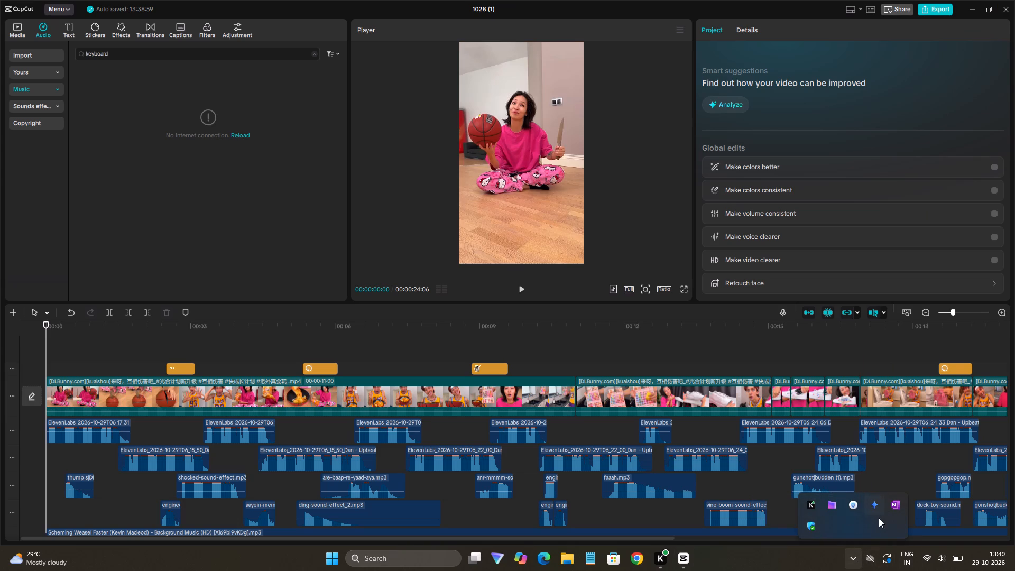
left_click(852, 509)
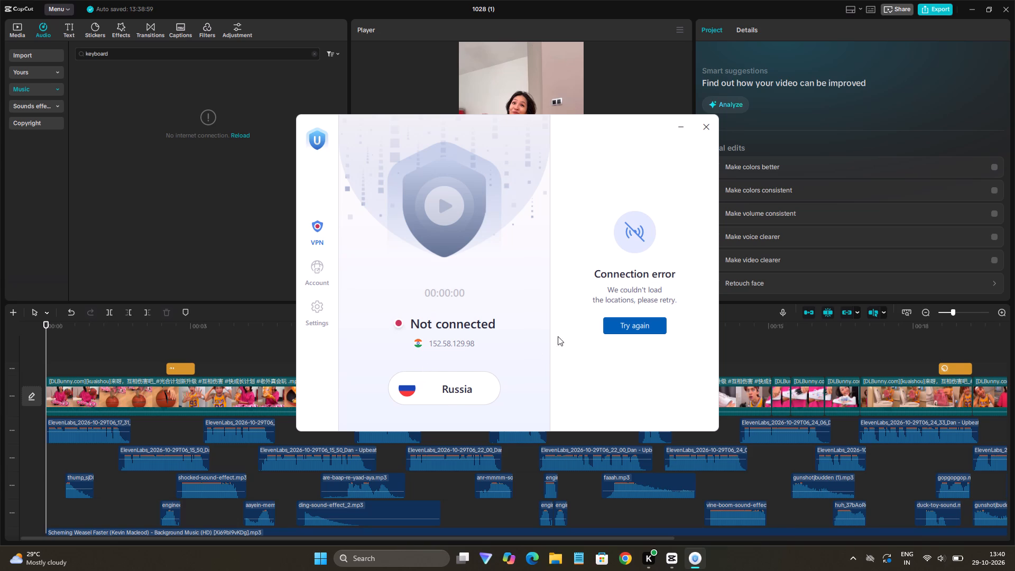
left_click(623, 330)
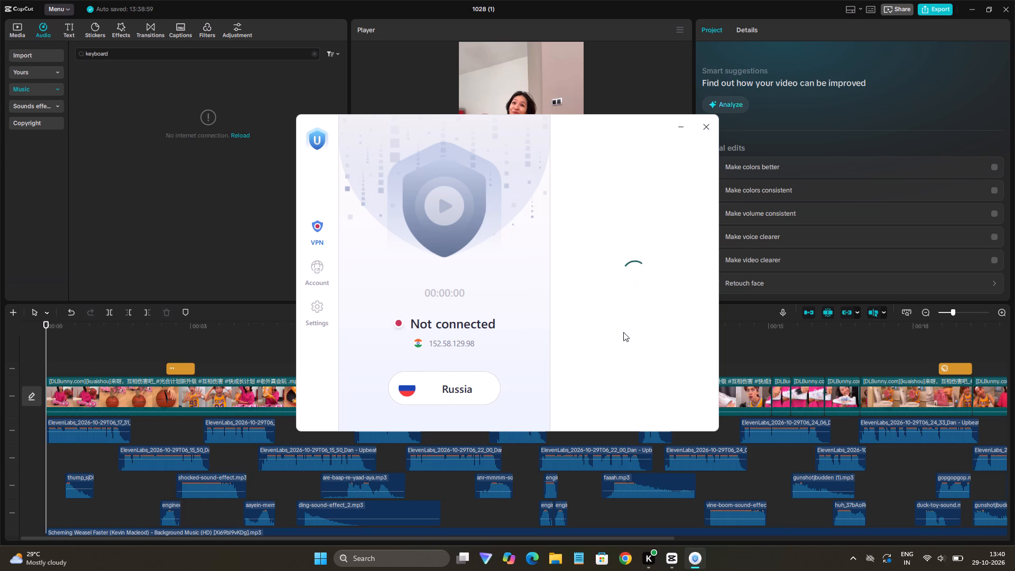
left_click_drag(407, 238, 412, 238)
left_click(458, 242)
double_click(458, 231)
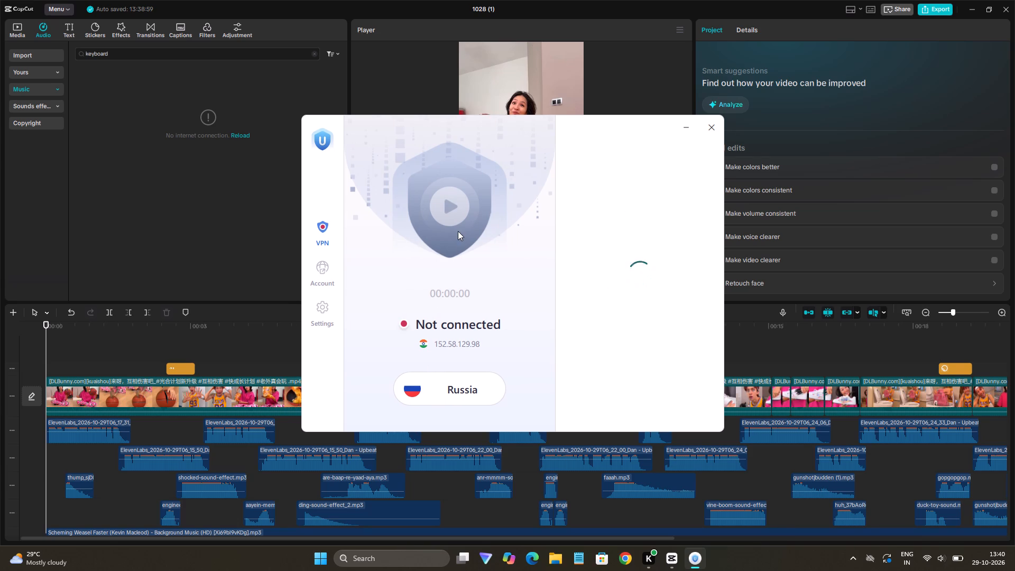
left_click(455, 215)
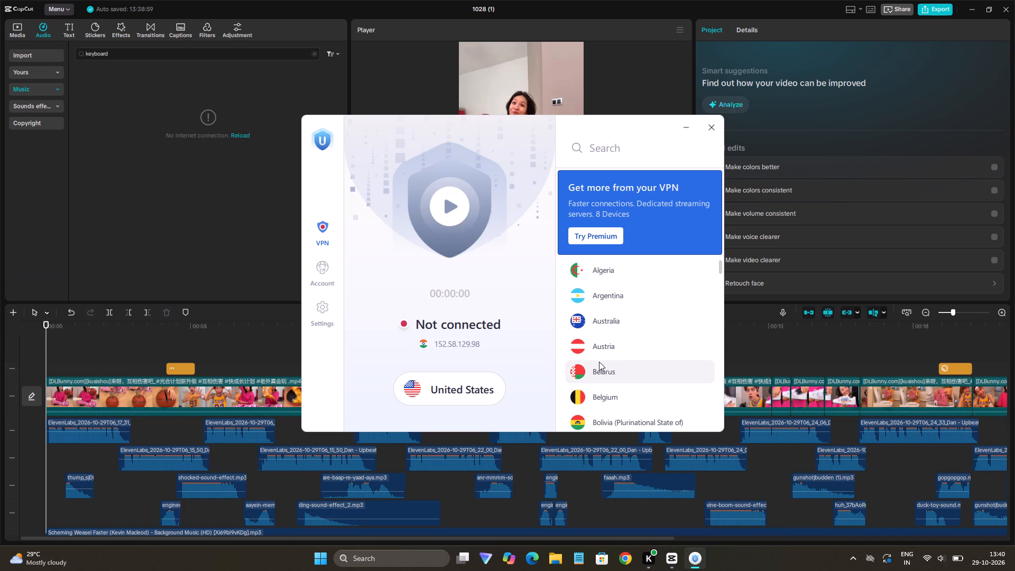
left_click(454, 211)
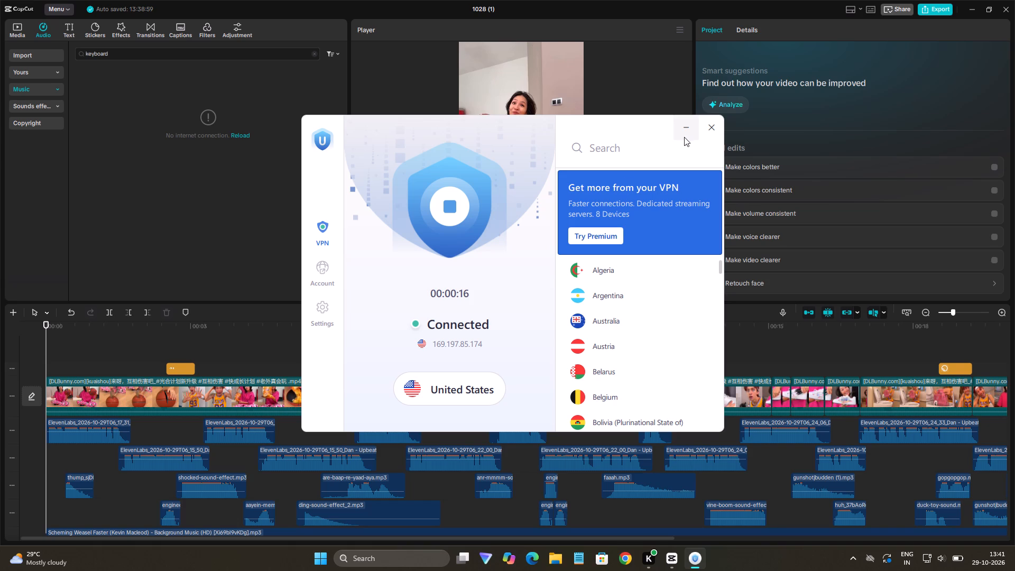
Minimise the VPN window, return to CapCut and try to reload the music library's keyboard search.
left_click(682, 126)
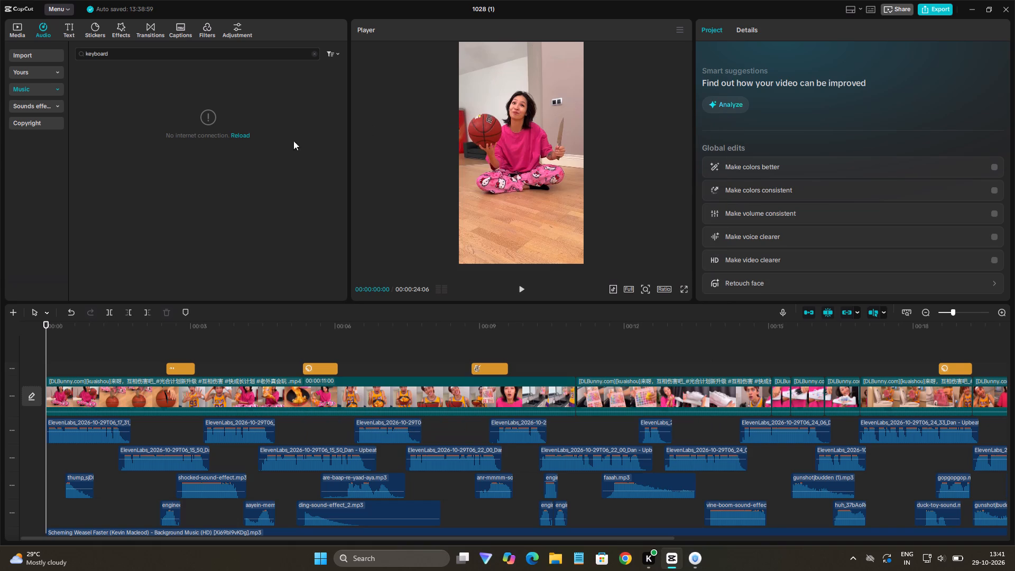
left_click(246, 137)
triple_click(246, 139)
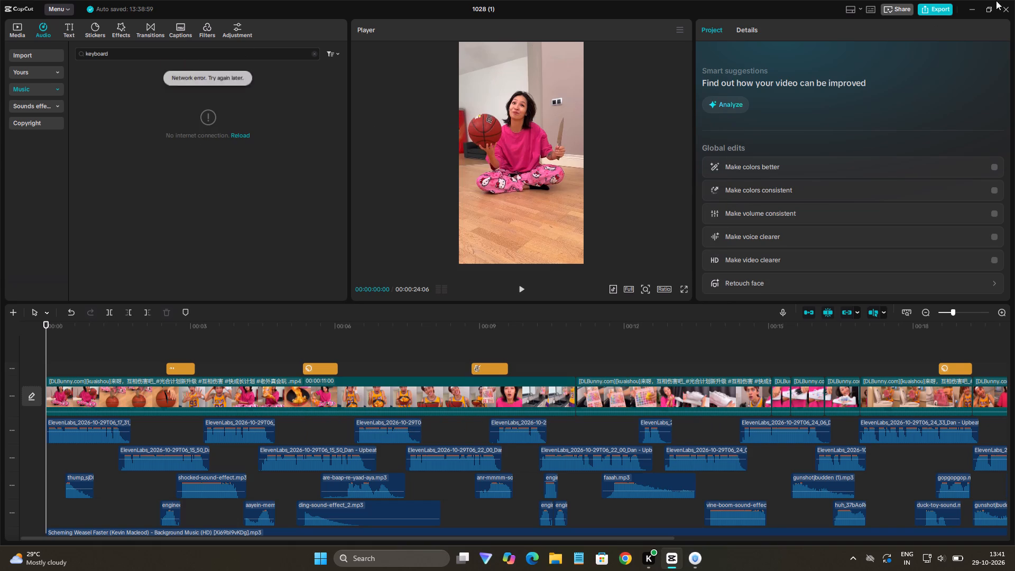
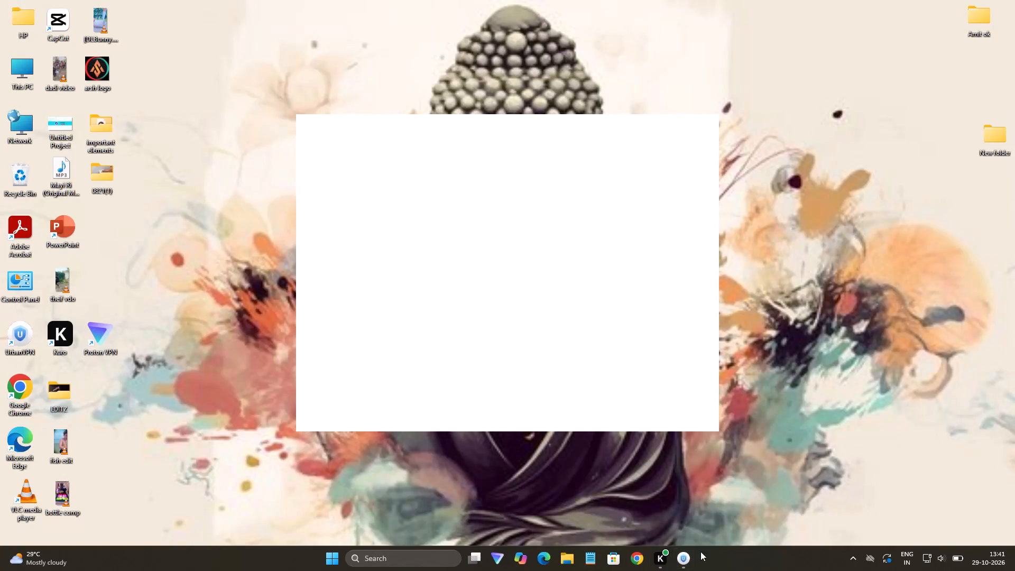
Turn on flight mode to cut the computer's current Wi-Fi connection.
left_click(933, 557)
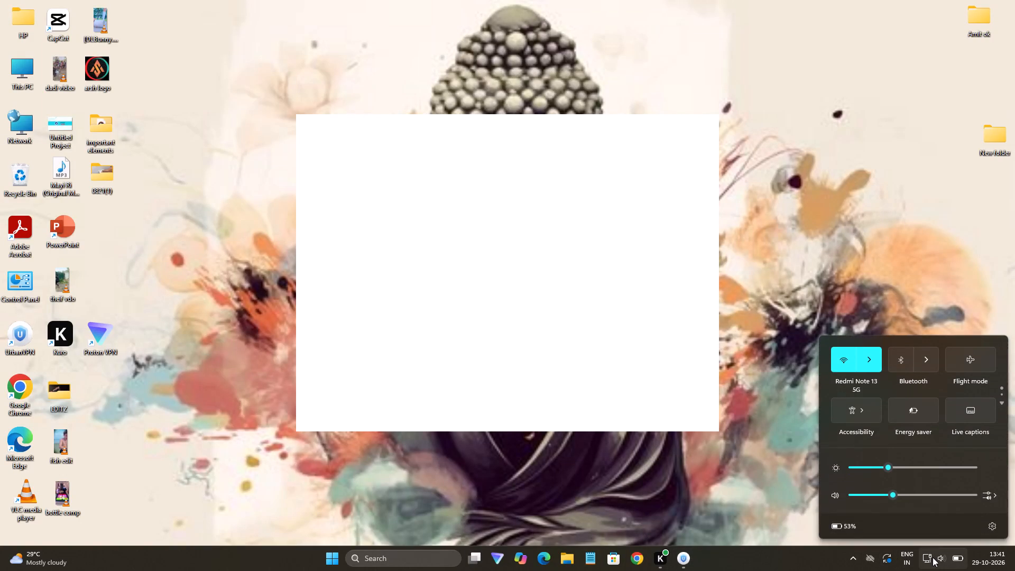
left_click(971, 370)
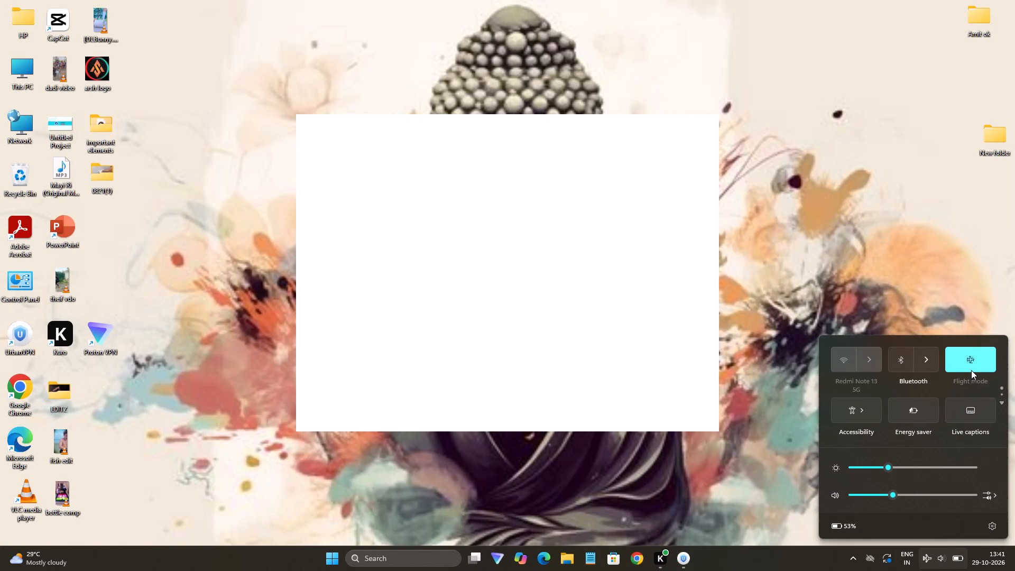
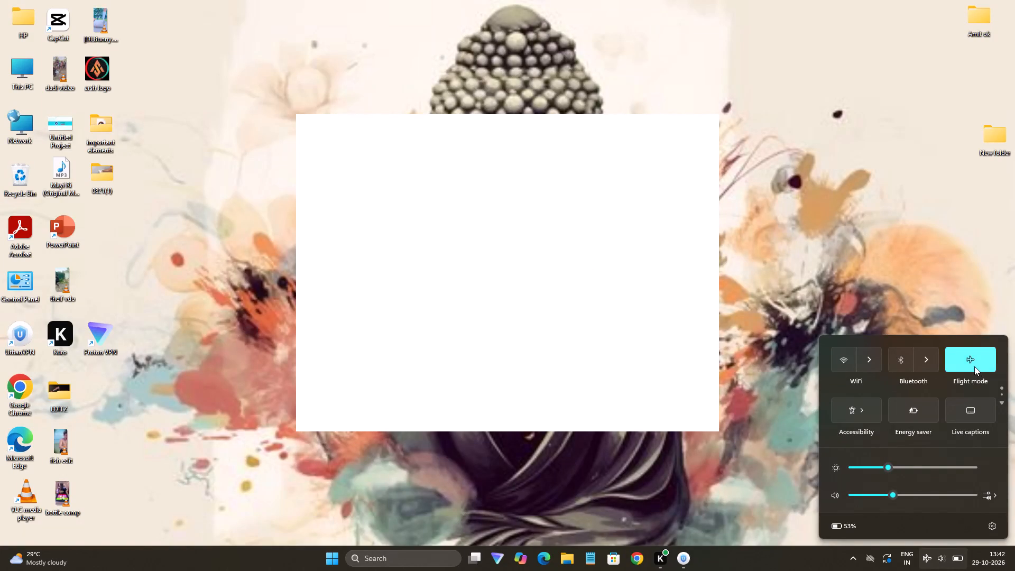
Turn off flight mode to restore Wi-Fi and retry the Urban VPN connection to the United States.
left_click(974, 366)
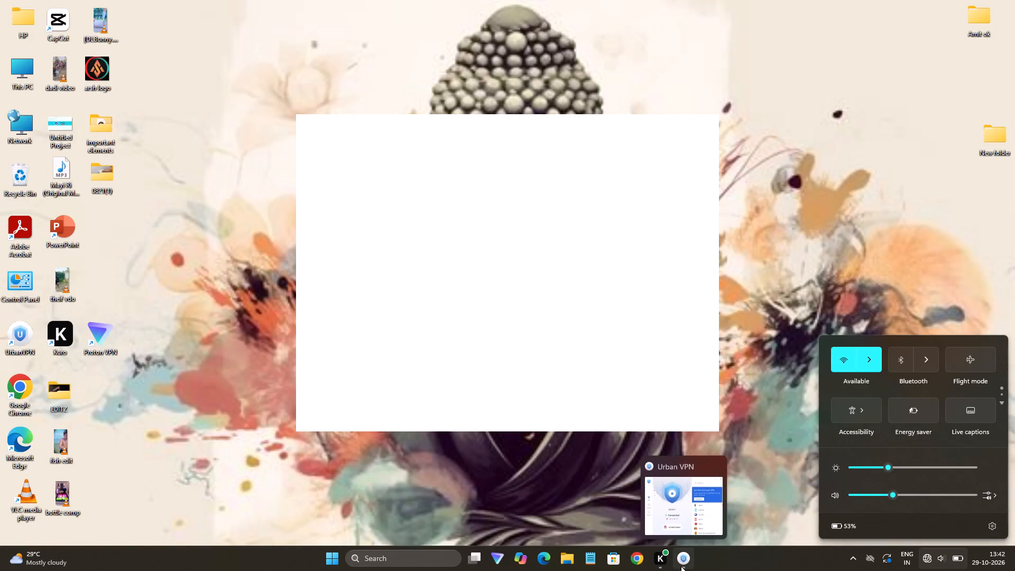
left_click(681, 566)
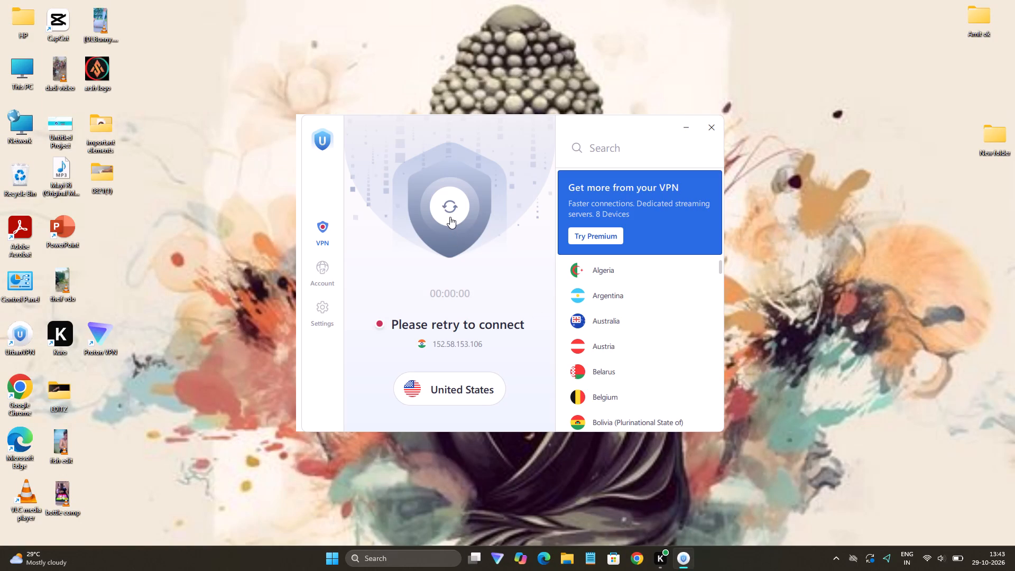
left_click(450, 217)
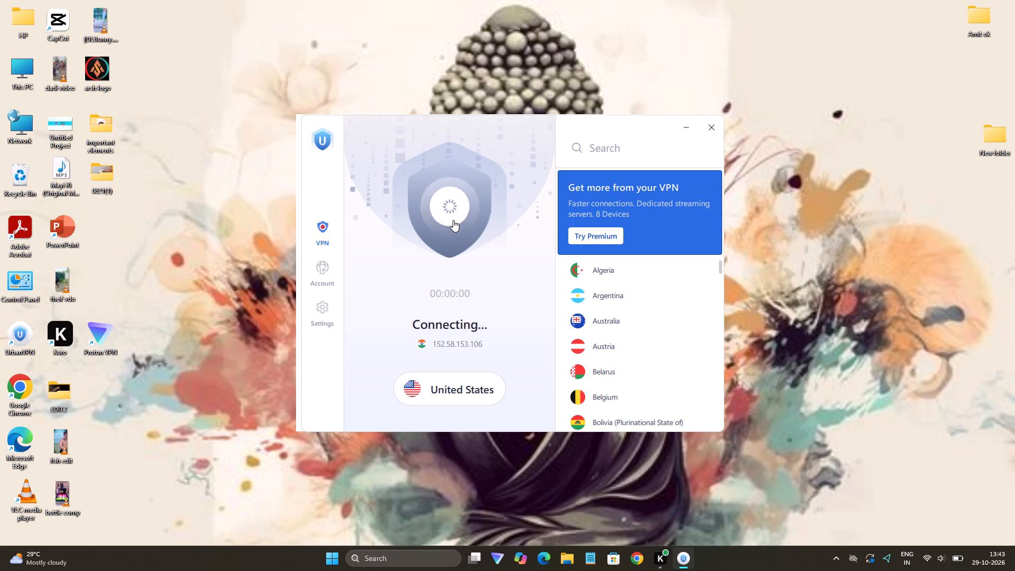